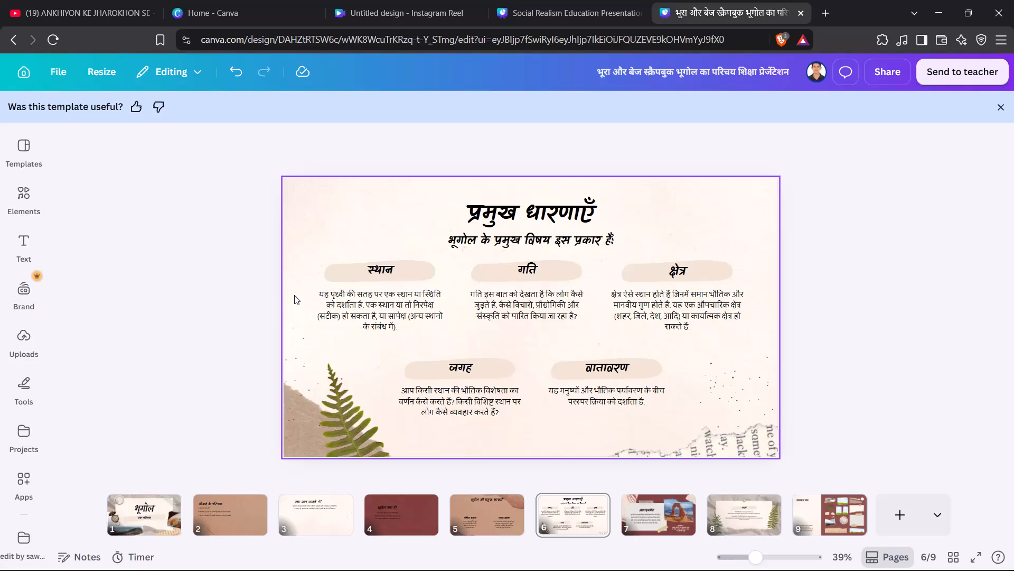
Delete the fern, torn-paper and speckle decorations from both bottom corners of page 6, keeping the text and heading strokes.
left_click_drag(293, 295, 314, 476)
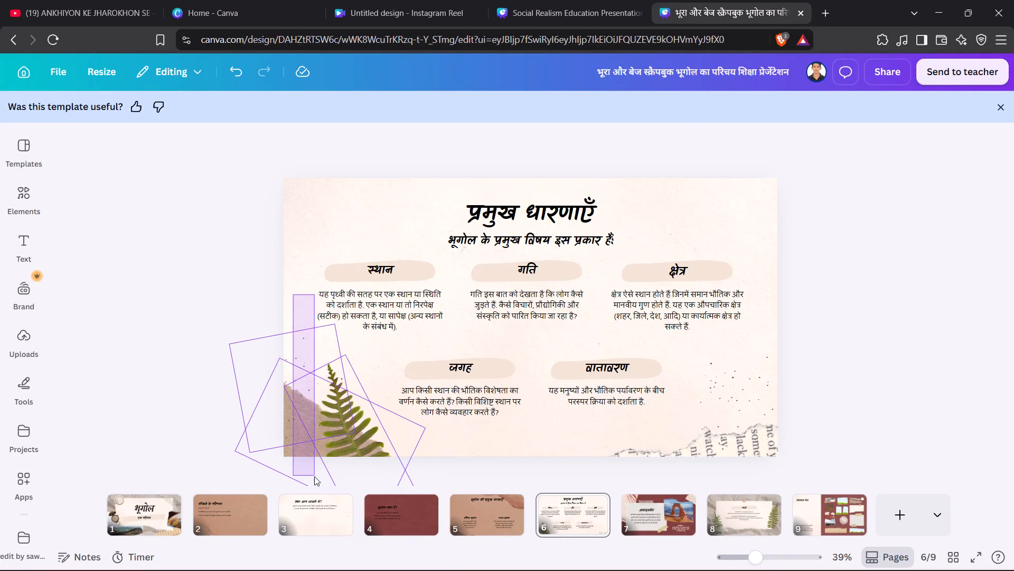
left_click_drag(314, 476, 313, 477)
key("Delete")
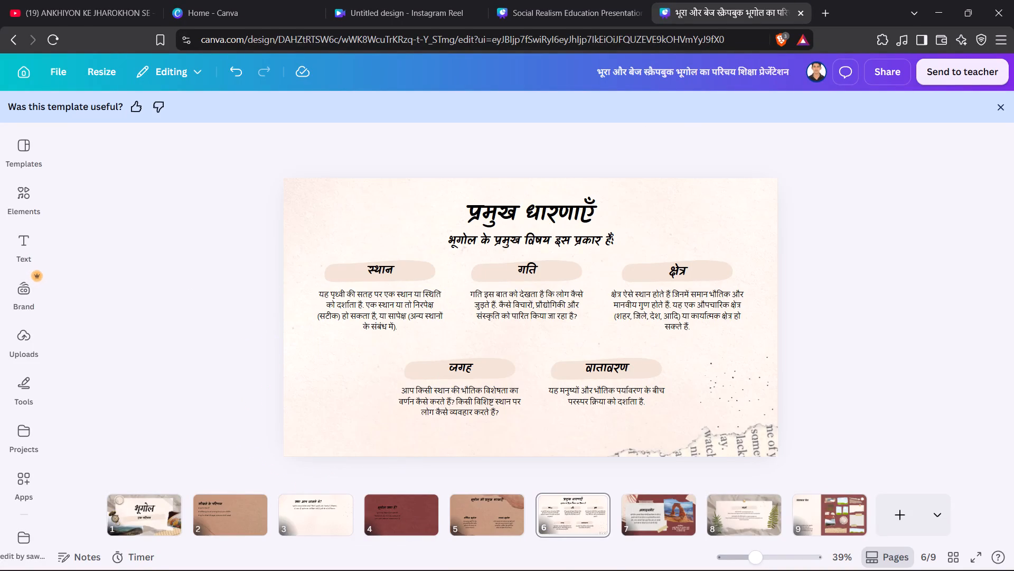
left_click_drag(579, 443, 767, 431)
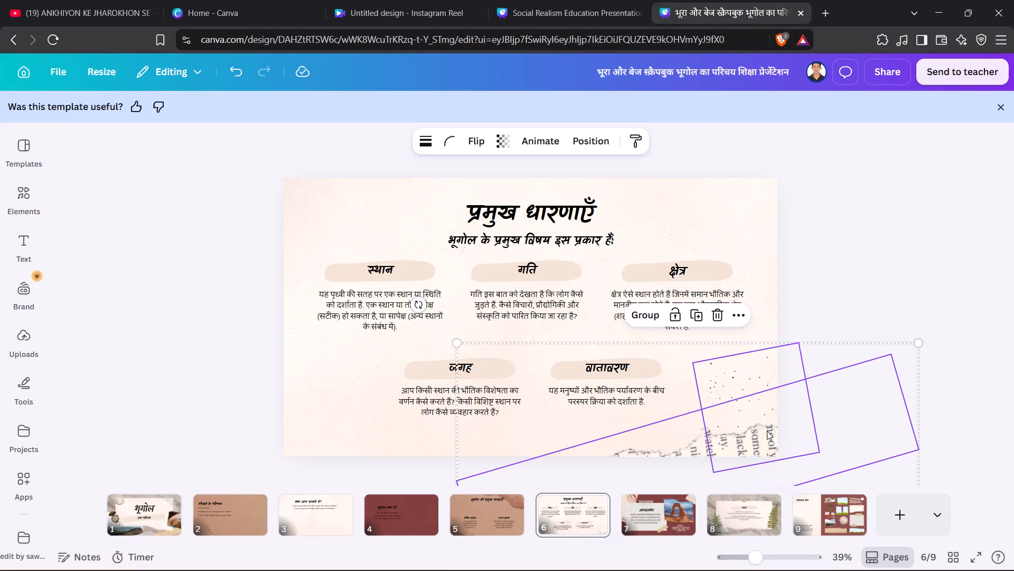
key("Delete")
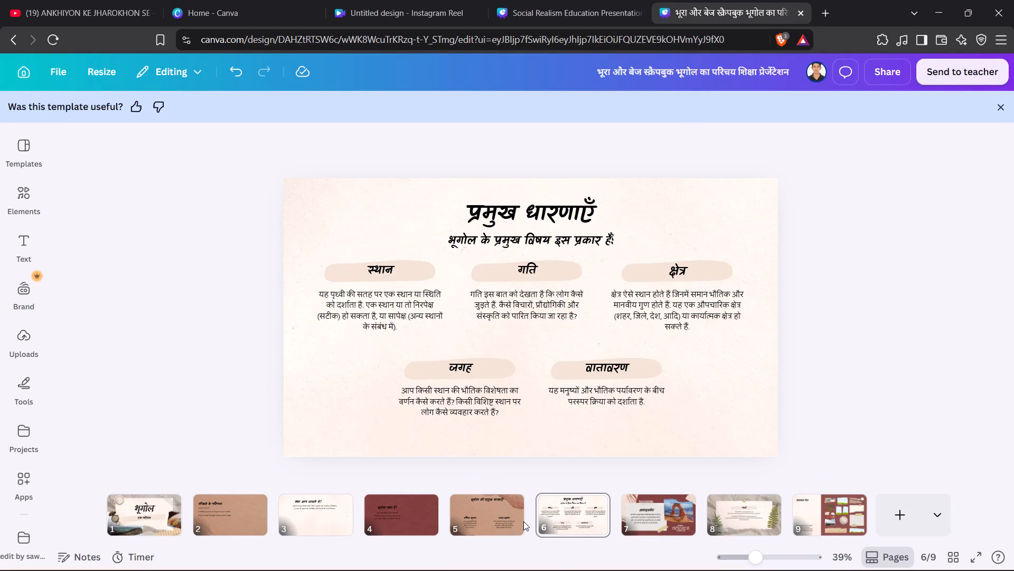
On page 7, delete the grid-paper card, arch photo, both tape strips and the scribbled and torn-paper corner pieces, keeping the text.
left_click(692, 523)
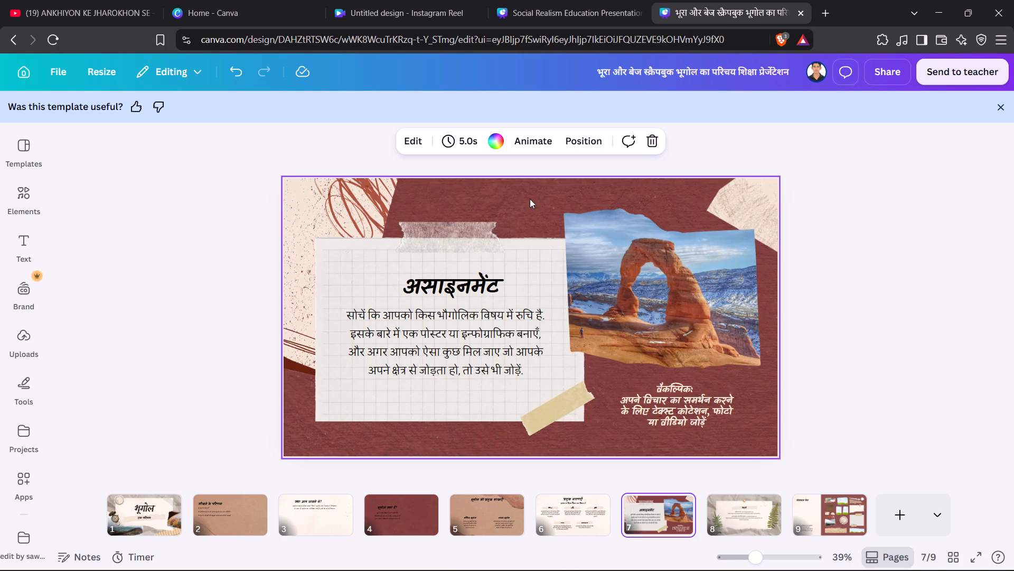
left_click_drag(532, 194, 599, 249)
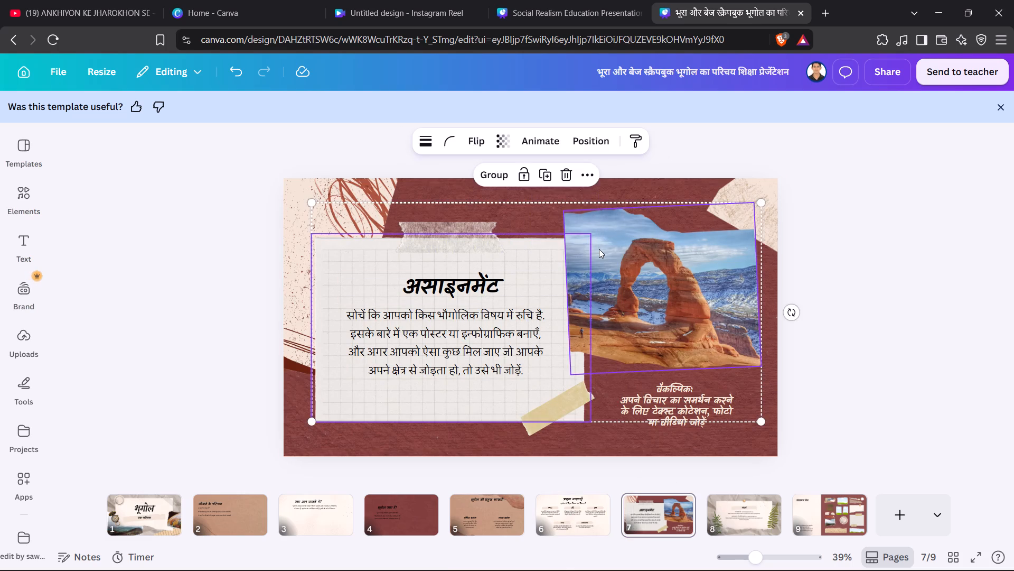
key("Delete")
left_click_drag(595, 242, 405, 200)
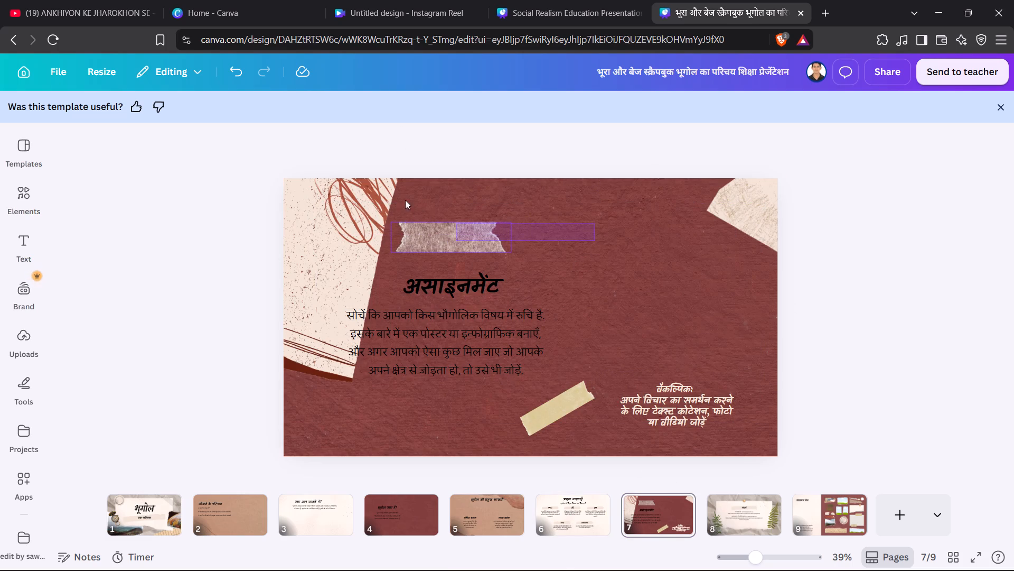
left_click_drag(405, 200, 346, 179)
key("Delete")
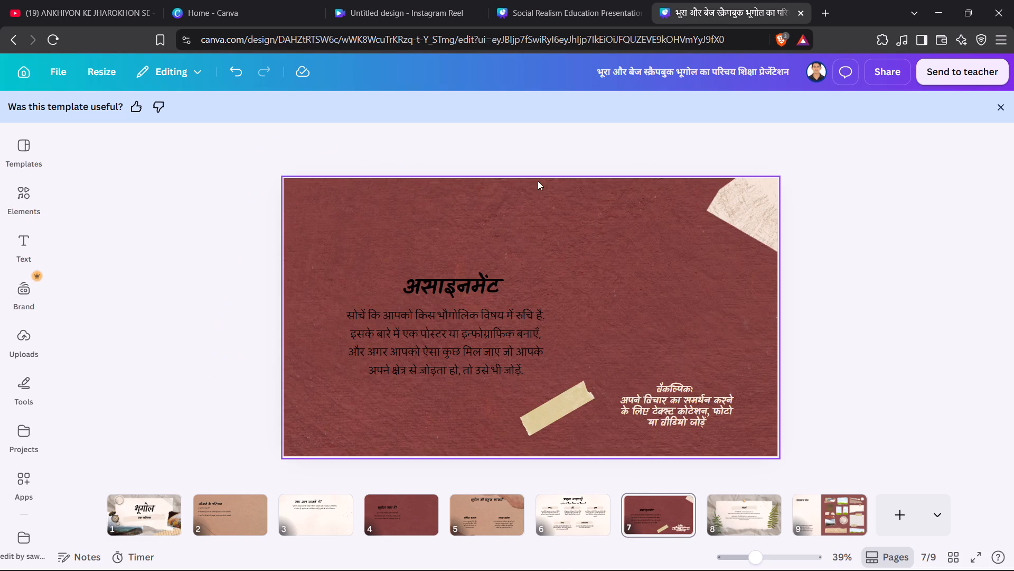
left_click_drag(644, 205, 794, 257)
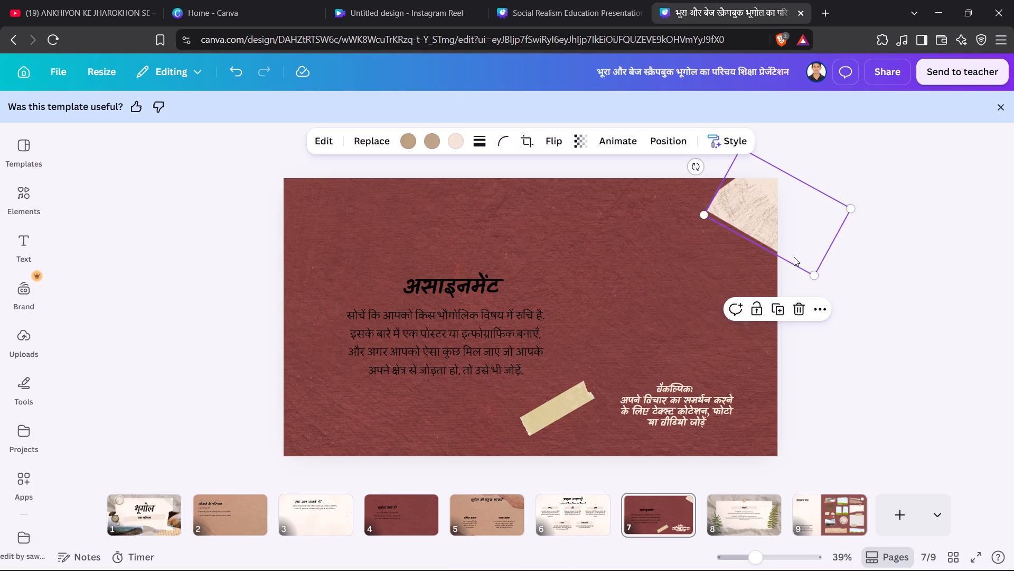
key("Delete")
left_click(585, 395)
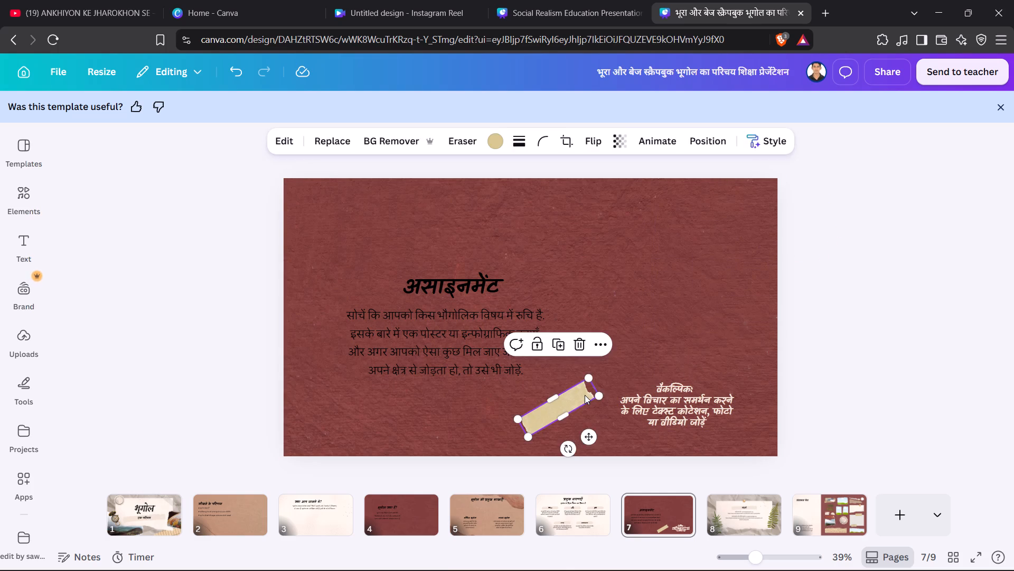
key("Delete")
On page 8, delete the paper card, round pin, speckles, both ferns and the tape strip, keeping the text.
left_click(761, 533)
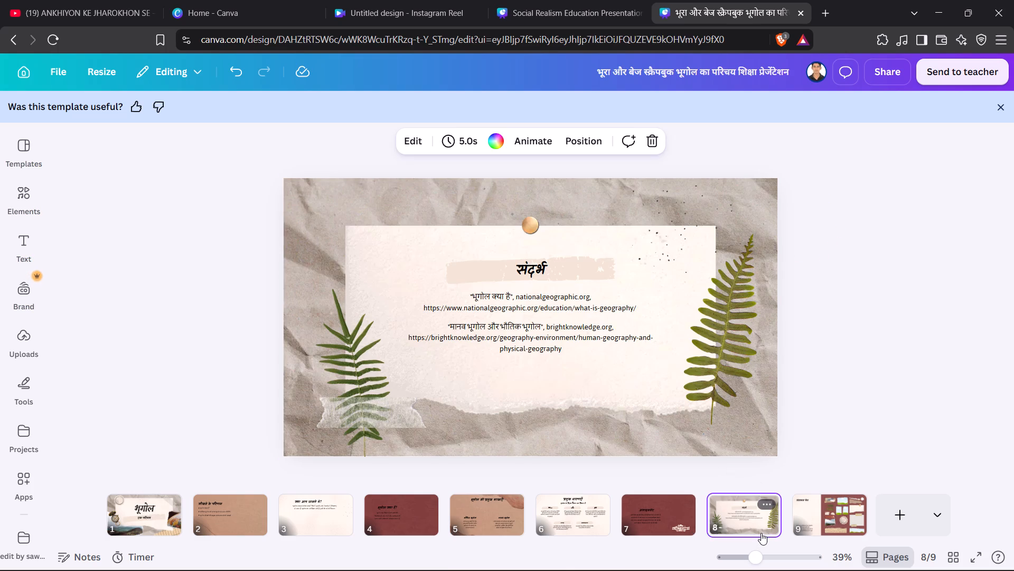
left_click_drag(418, 186, 350, 398)
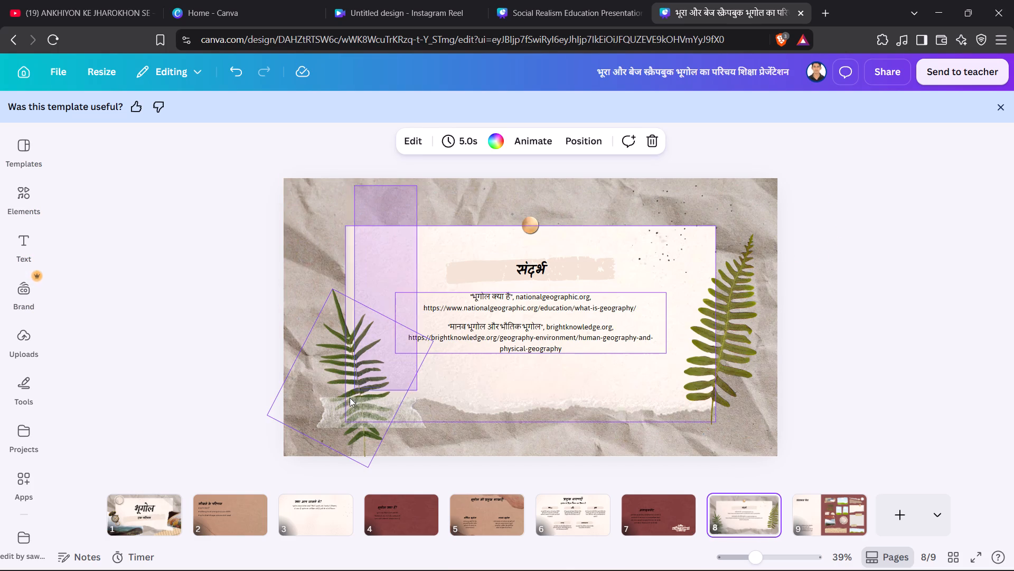
left_click_drag(350, 398, 471, 225)
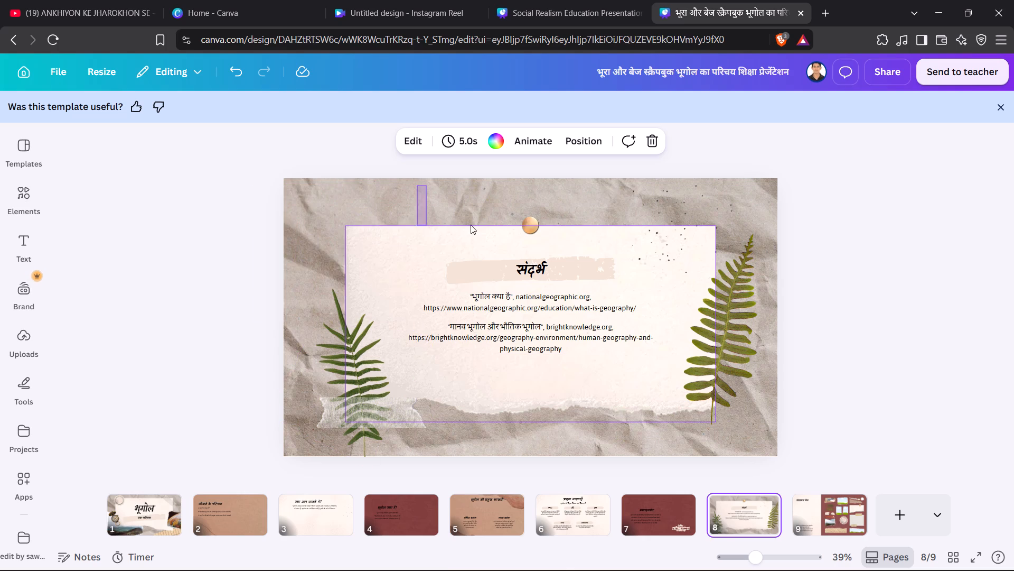
left_click_drag(471, 225, 756, 244)
key("Delete")
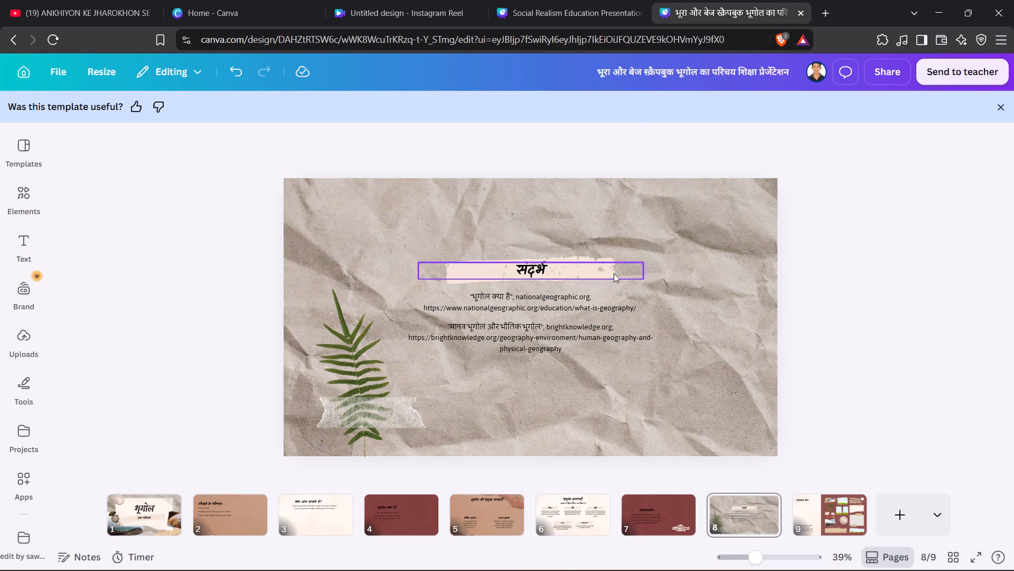
left_click_drag(336, 270, 350, 375)
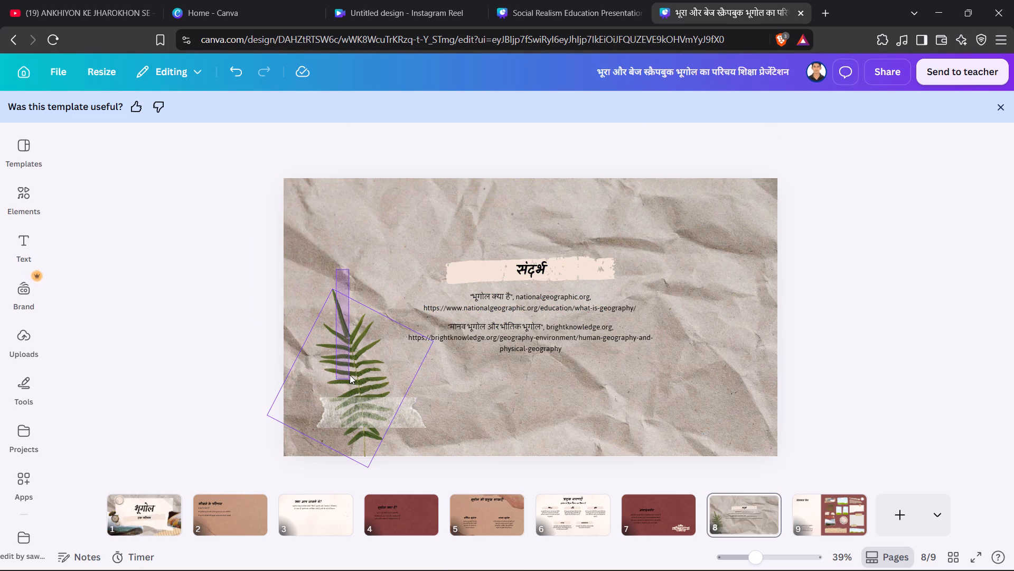
key("Delete")
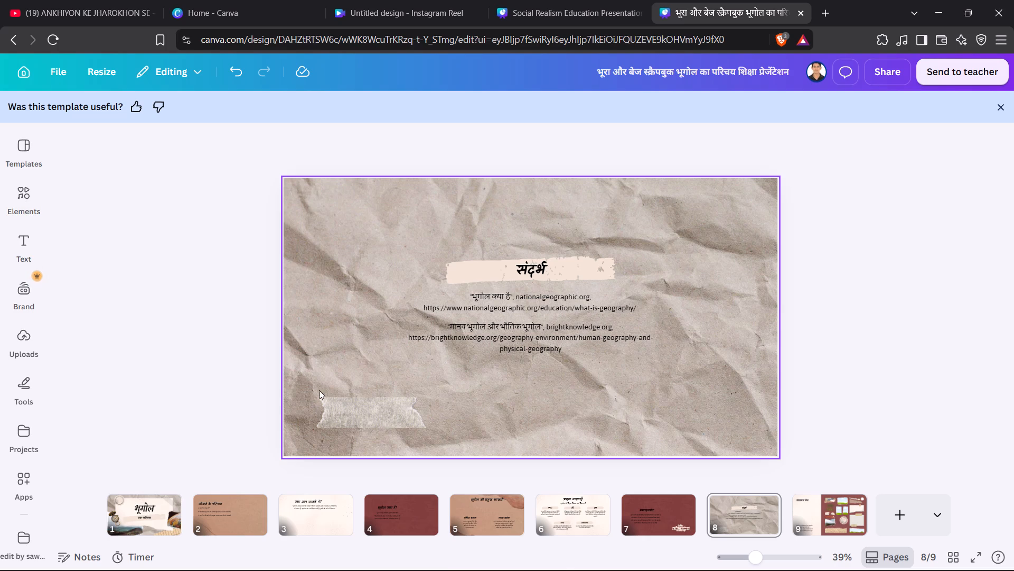
left_click(319, 418)
key("Delete")
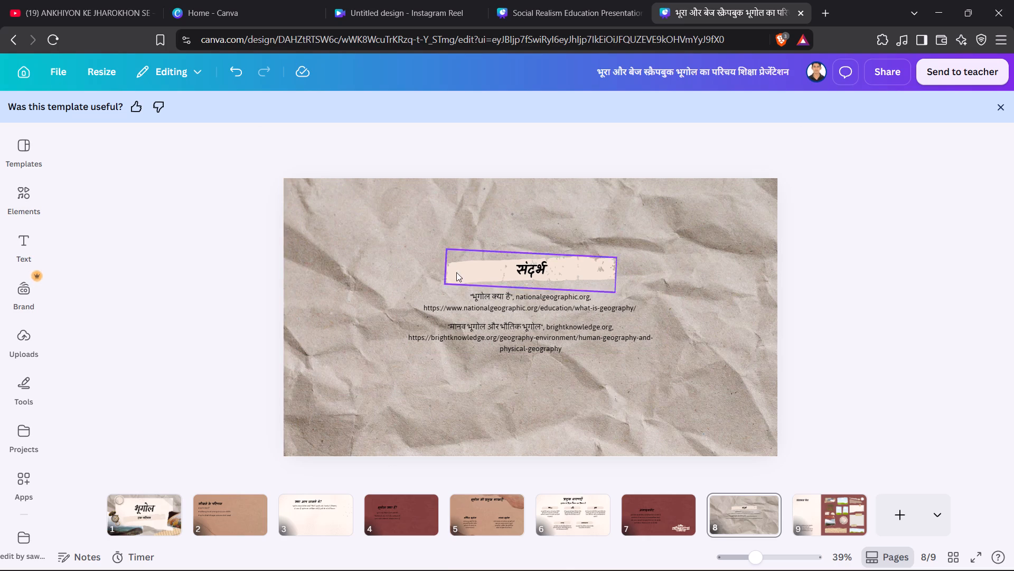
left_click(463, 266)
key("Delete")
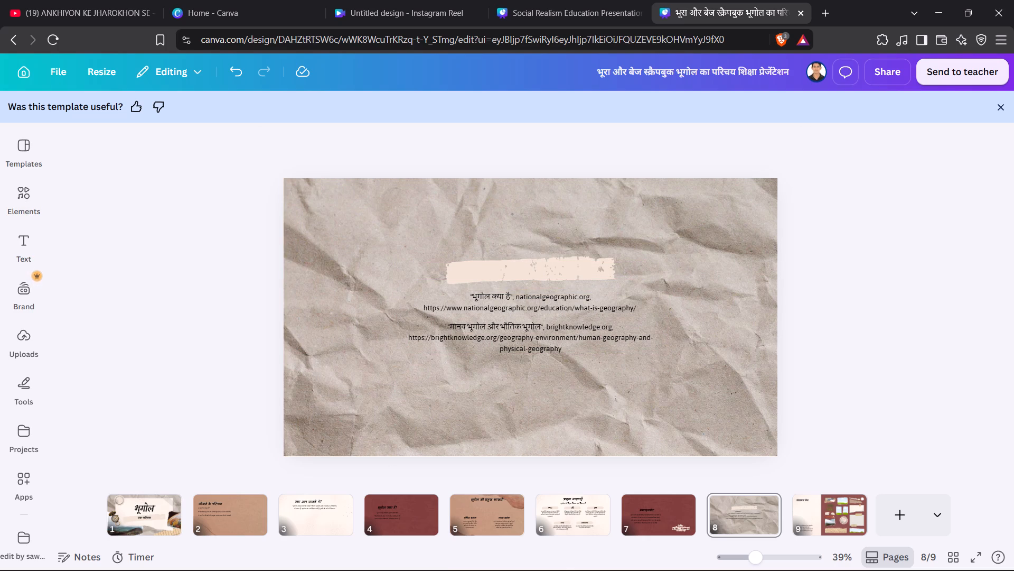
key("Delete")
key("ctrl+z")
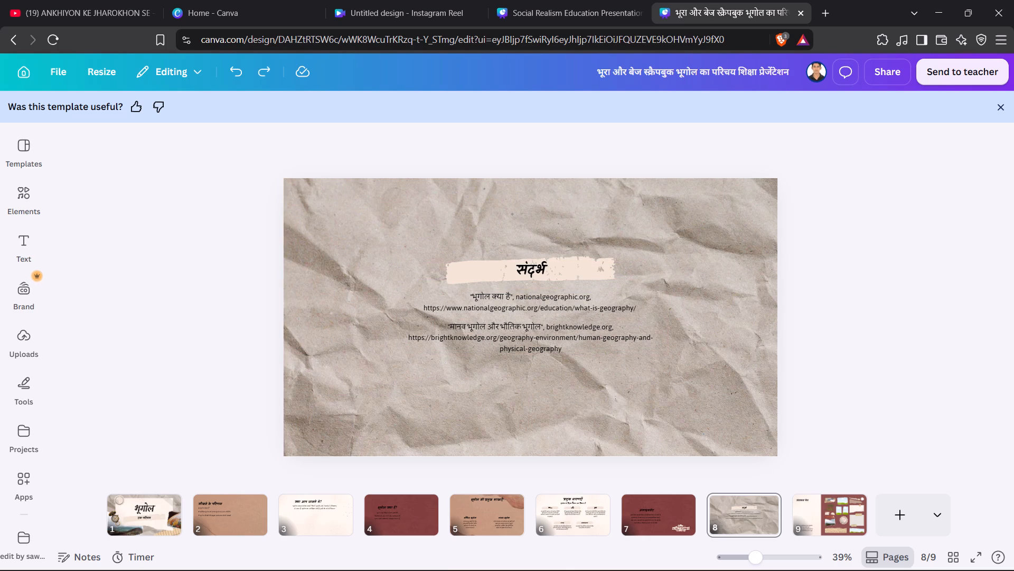
Delete the beige brush stroke behind the संदर्भ heading on page 8.
left_click(458, 273)
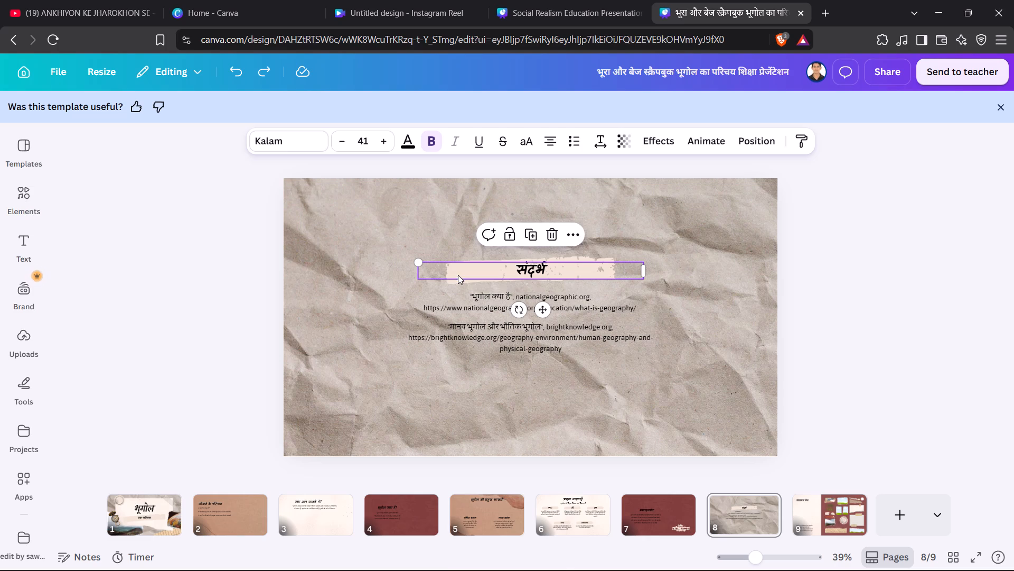
left_click(458, 280)
key("Delete")
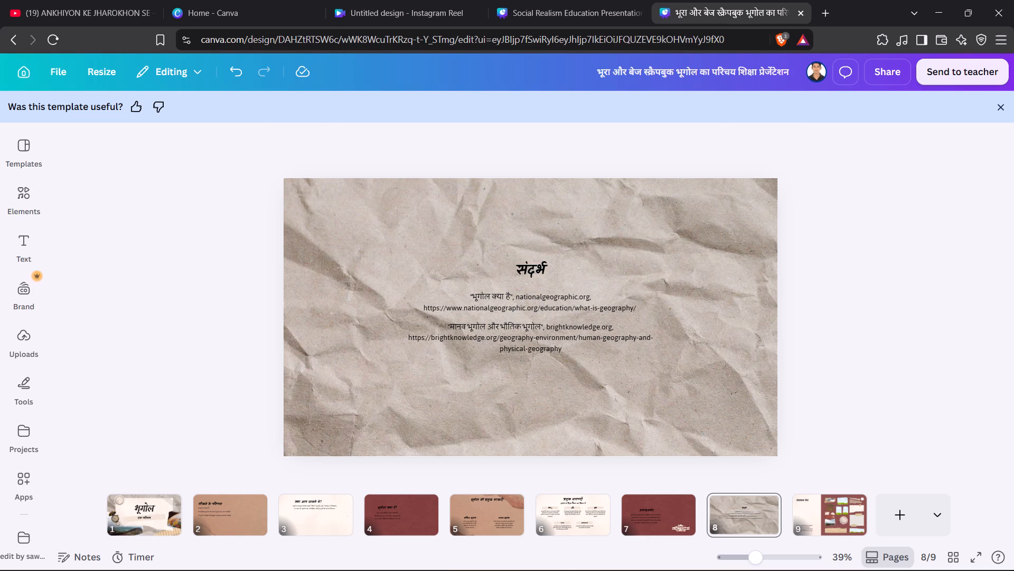
On page 9, delete the dark red textured panel together with most of the collage elements on it.
left_click(818, 501)
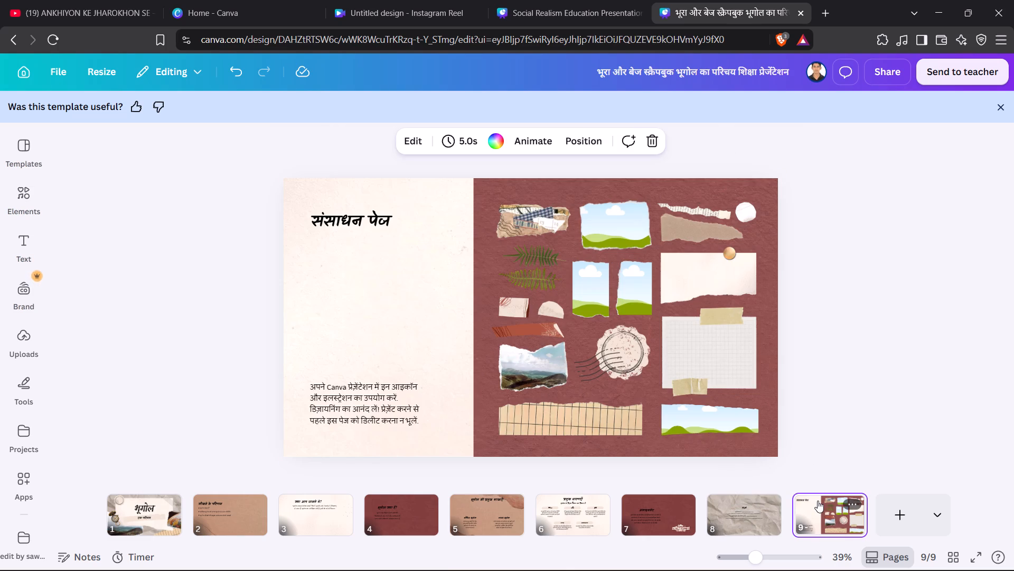
left_click_drag(450, 227, 771, 398)
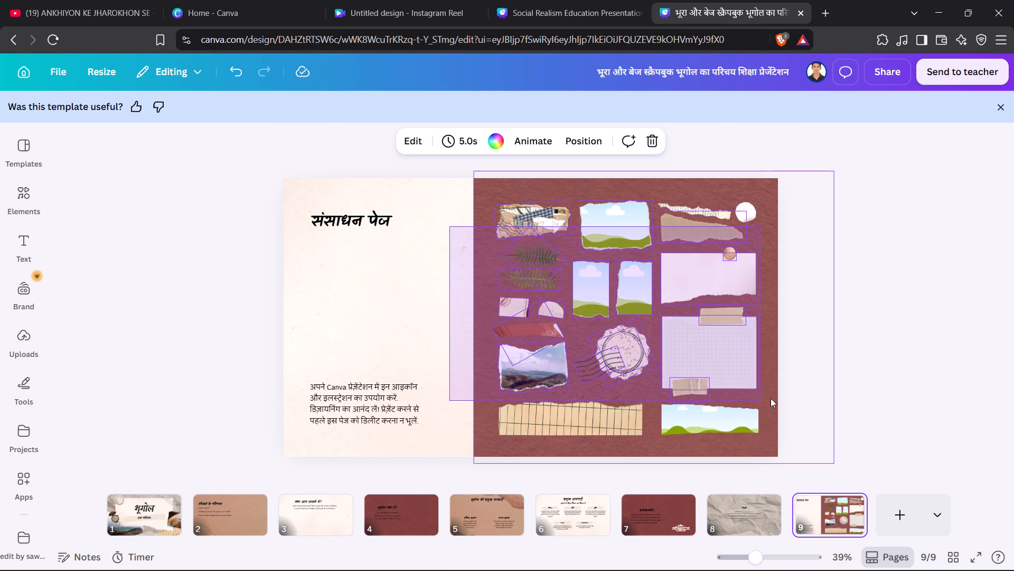
left_click_drag(771, 398, 770, 395)
key("Delete")
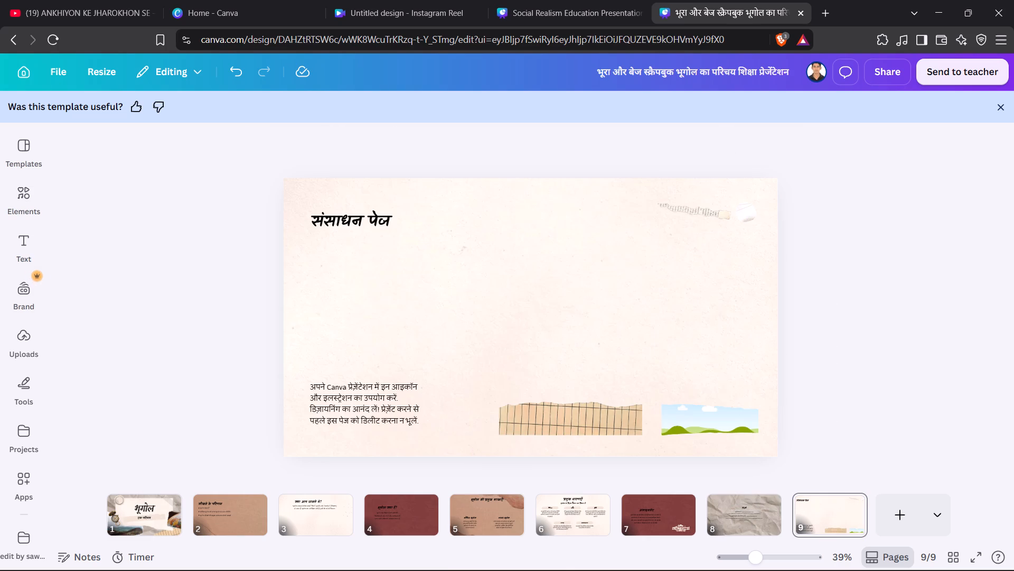
key("Delete")
Delete page 9's remaining gridded paper strip, landscape frame, white circle and torn-paper strip, leaving only the text and background.
left_click(628, 415)
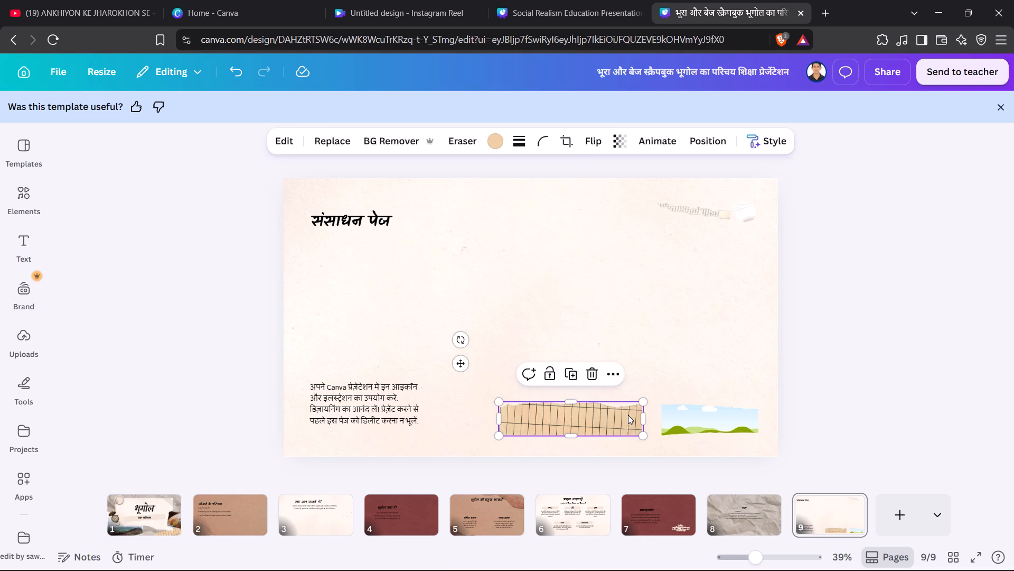
key("Delete")
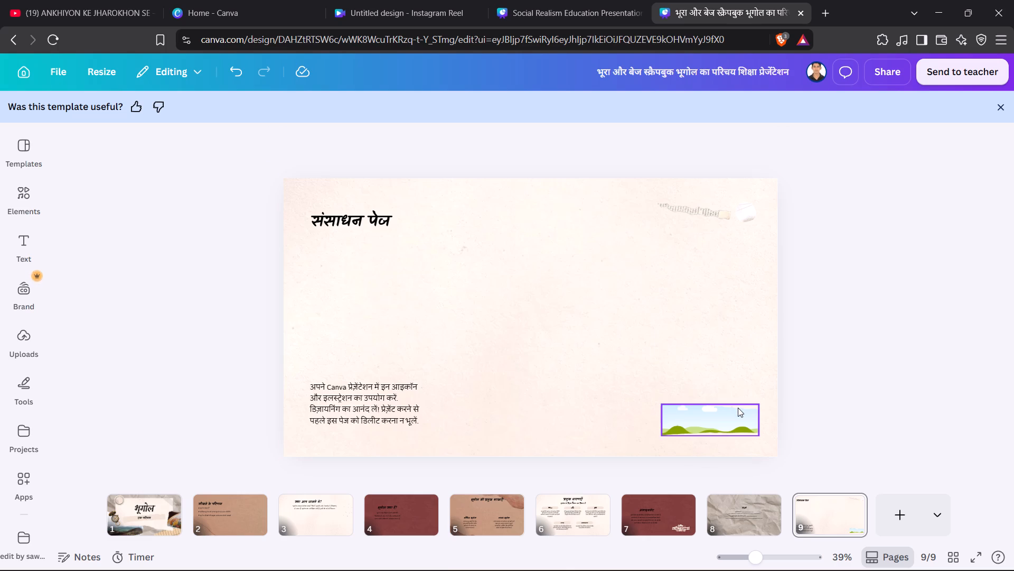
key("Delete")
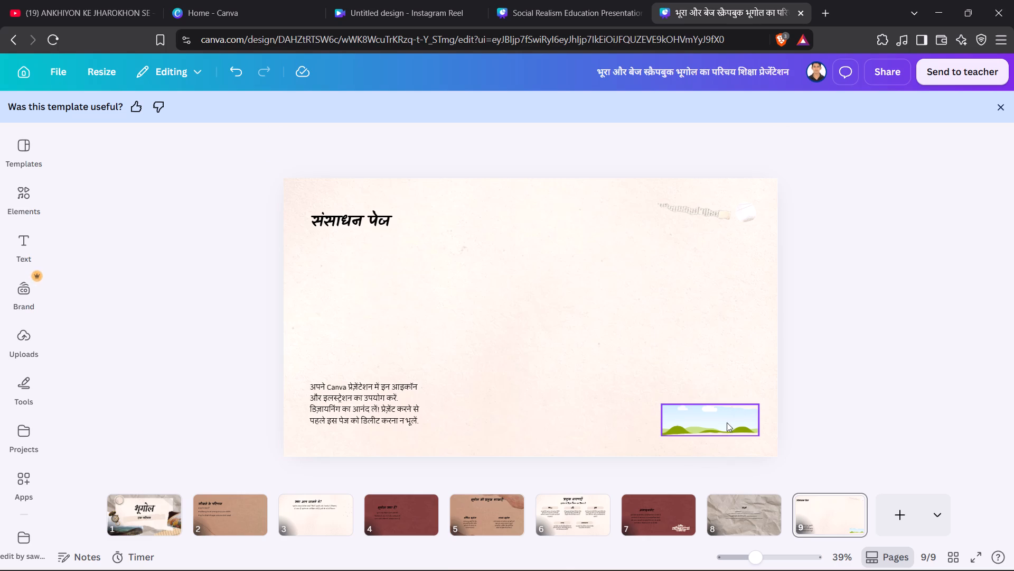
left_click(725, 421)
key("Delete")
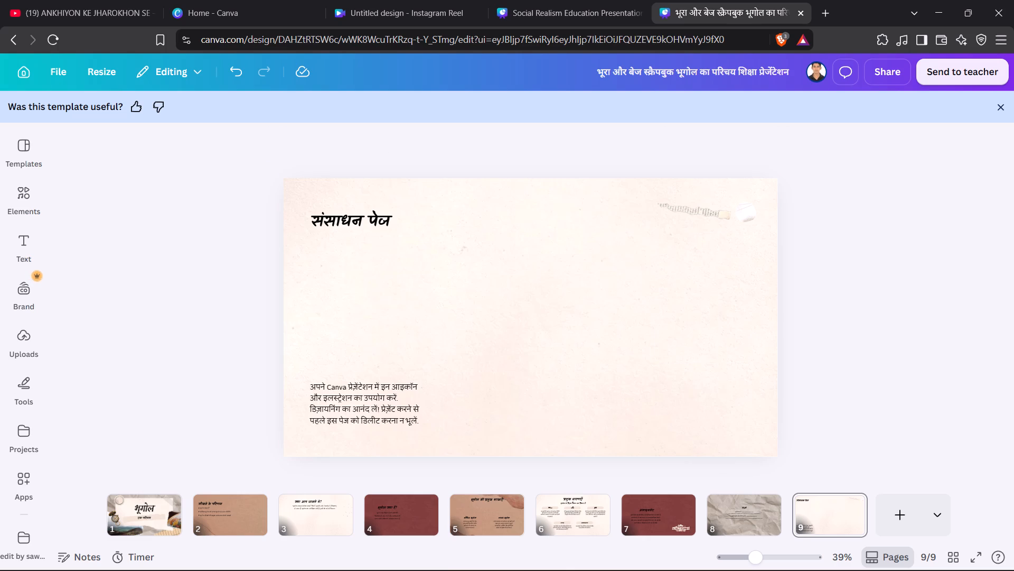
left_click(731, 214)
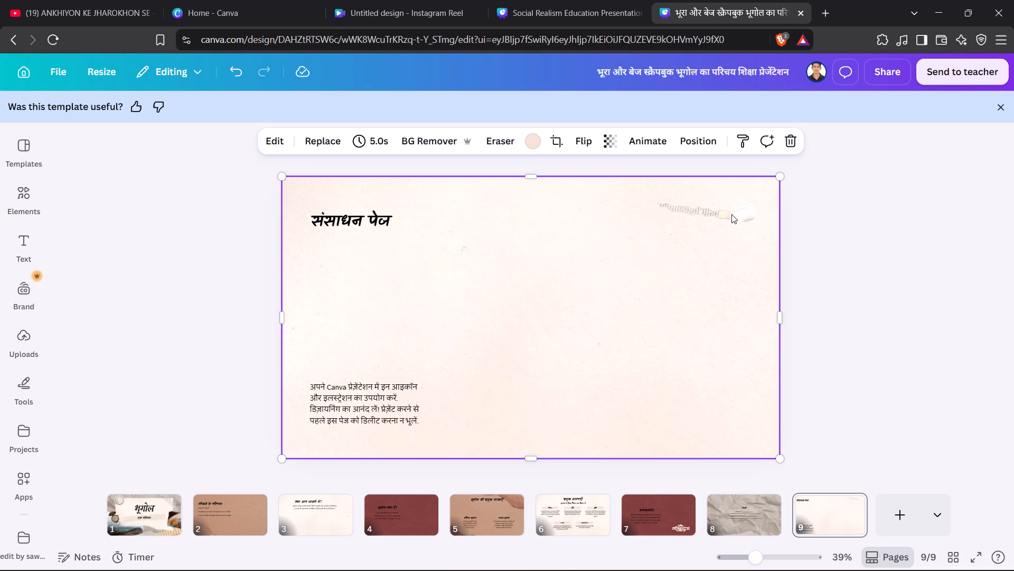
left_click(741, 214)
key("Delete")
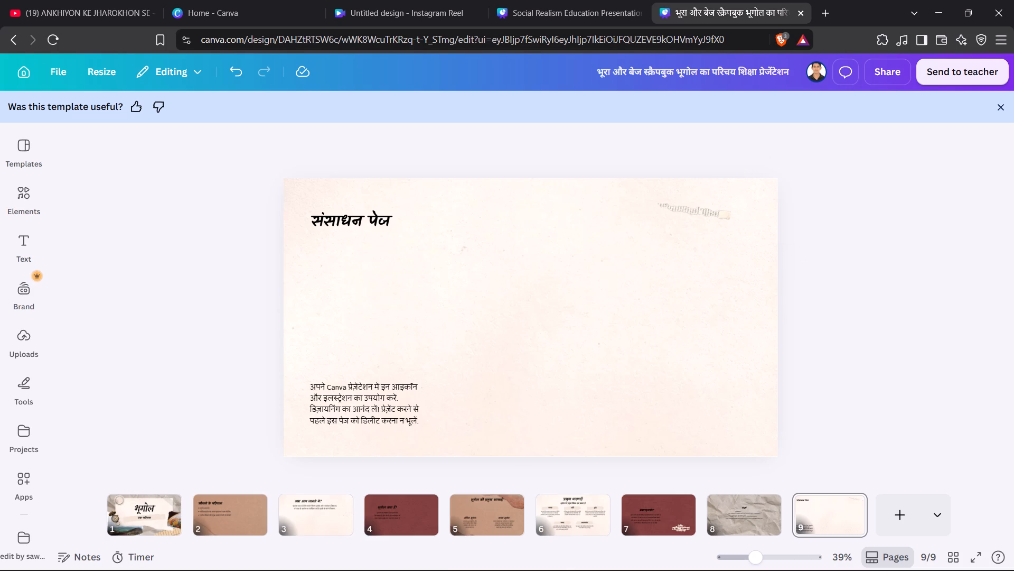
left_click(719, 211)
key("Delete")
On page 1, delete the cream paper card, postmark stamp, compass and torn landscape photo, keeping the text.
scroll(847, 506, "right", 3)
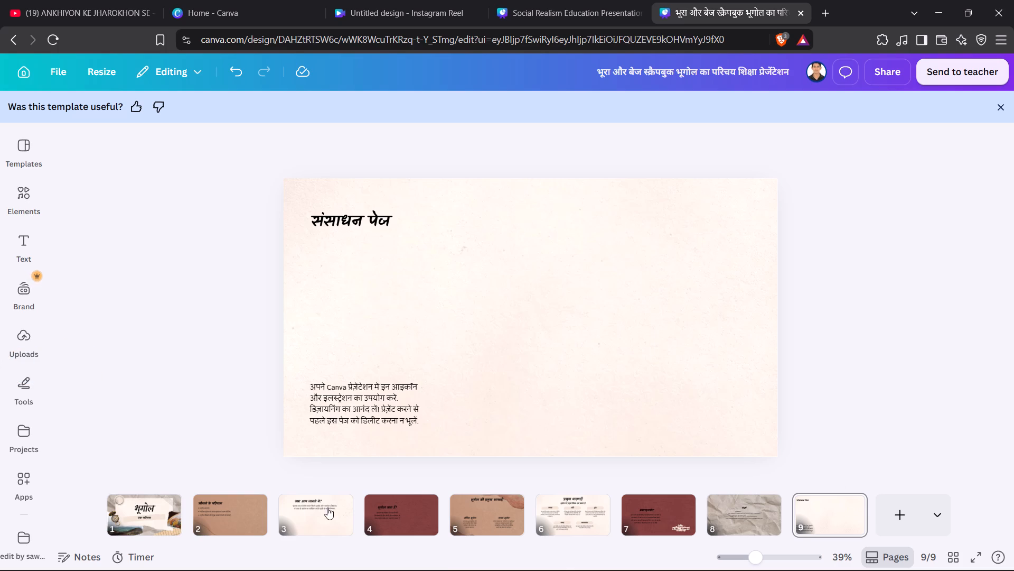
left_click(169, 501)
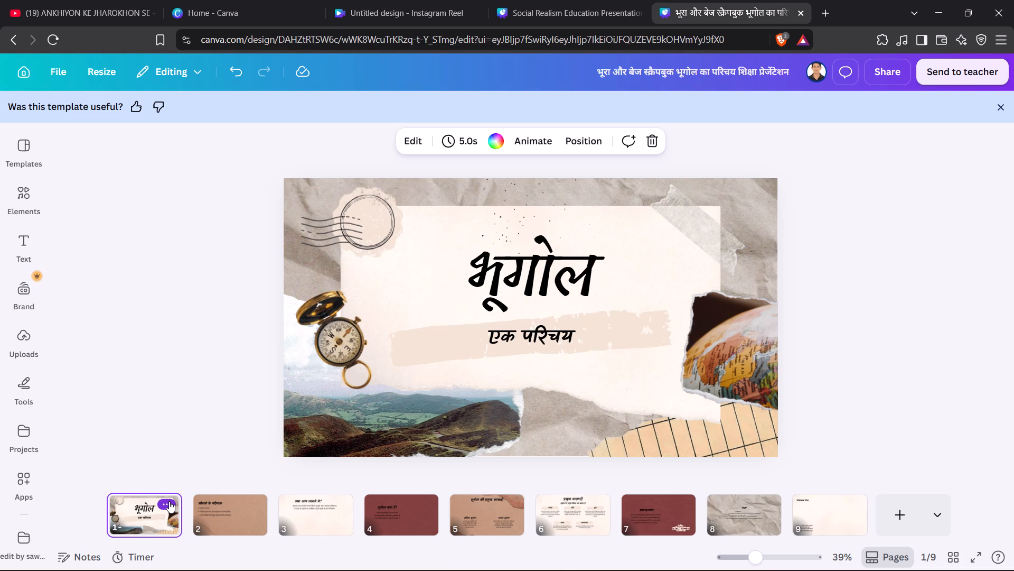
left_click_drag(318, 193, 325, 392)
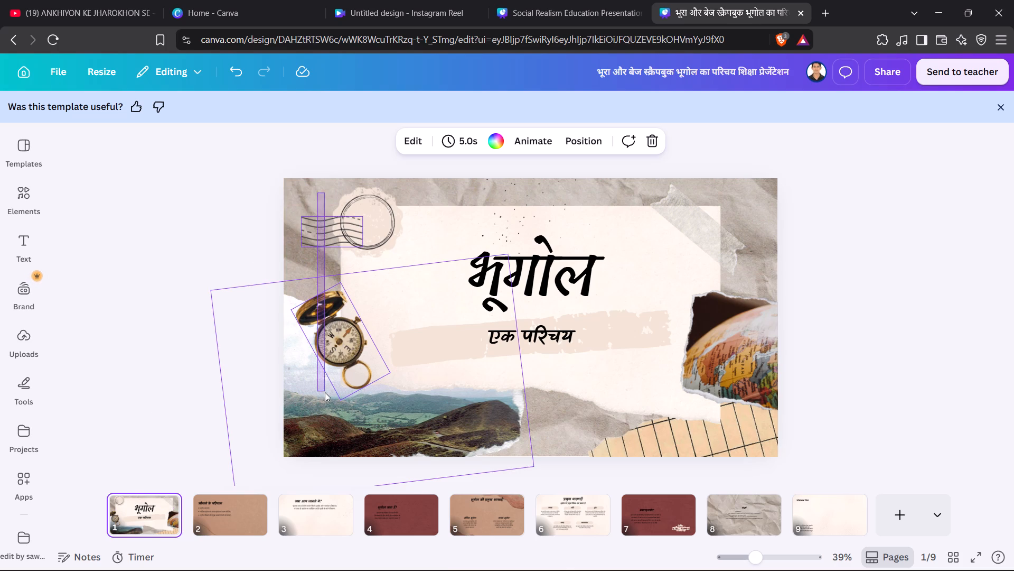
left_click_drag(325, 392, 363, 385)
key("Delete")
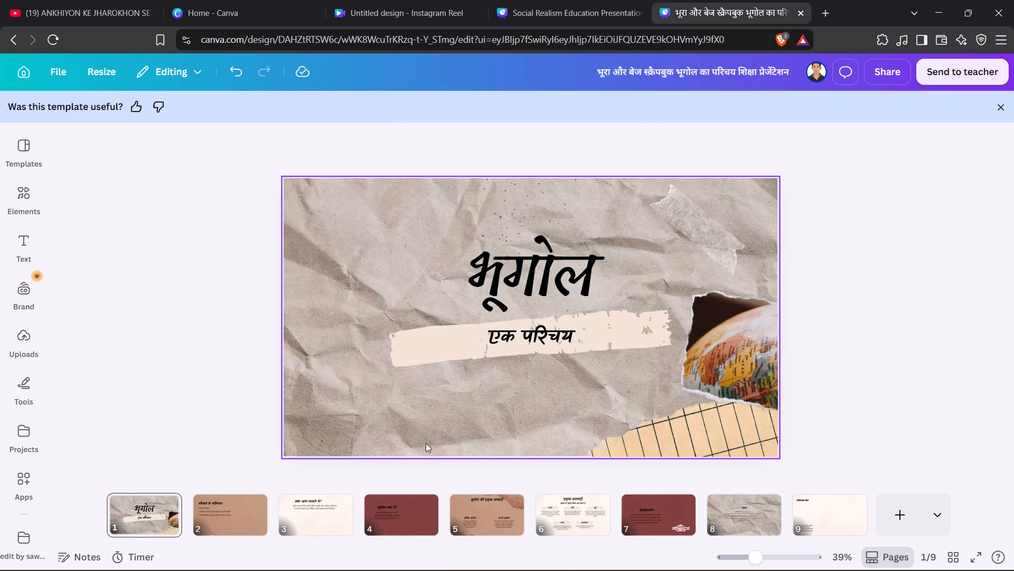
Delete page 1's beige brush stroke, the torn globe photo with its frame, and the gridded paper strip.
left_click(438, 355)
key("Delete")
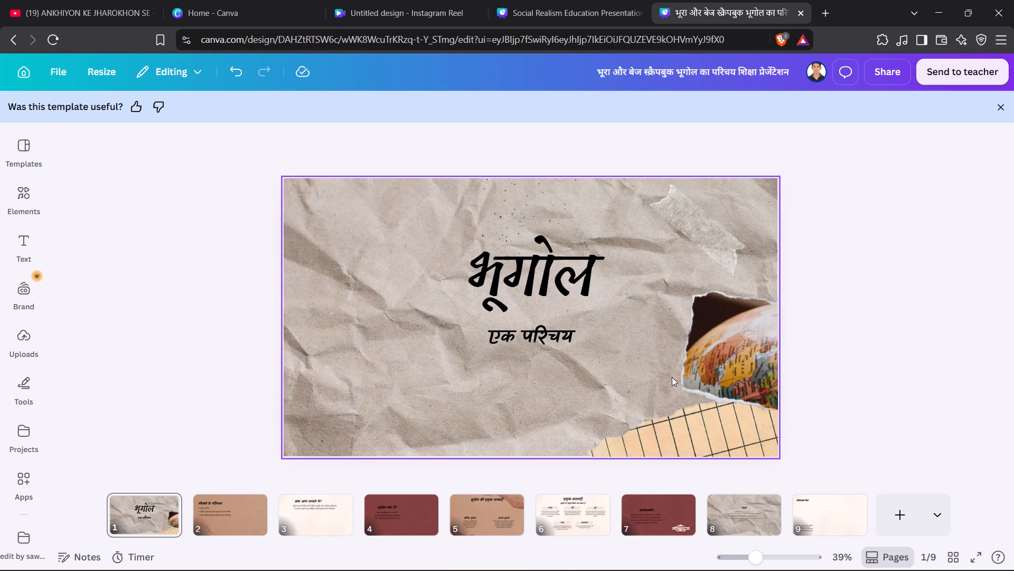
left_click(712, 356)
key("Delete")
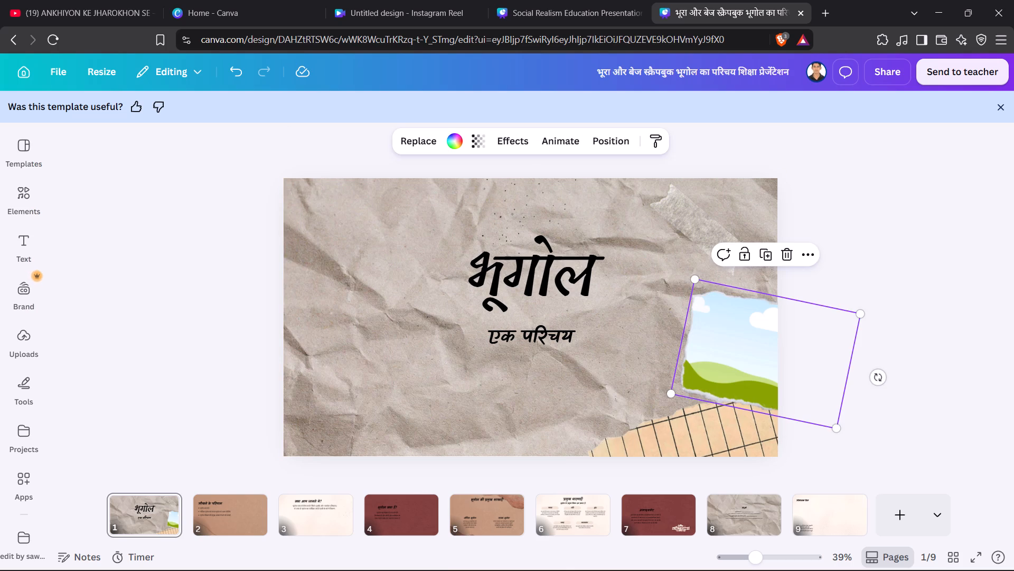
key("Delete")
left_click(743, 416)
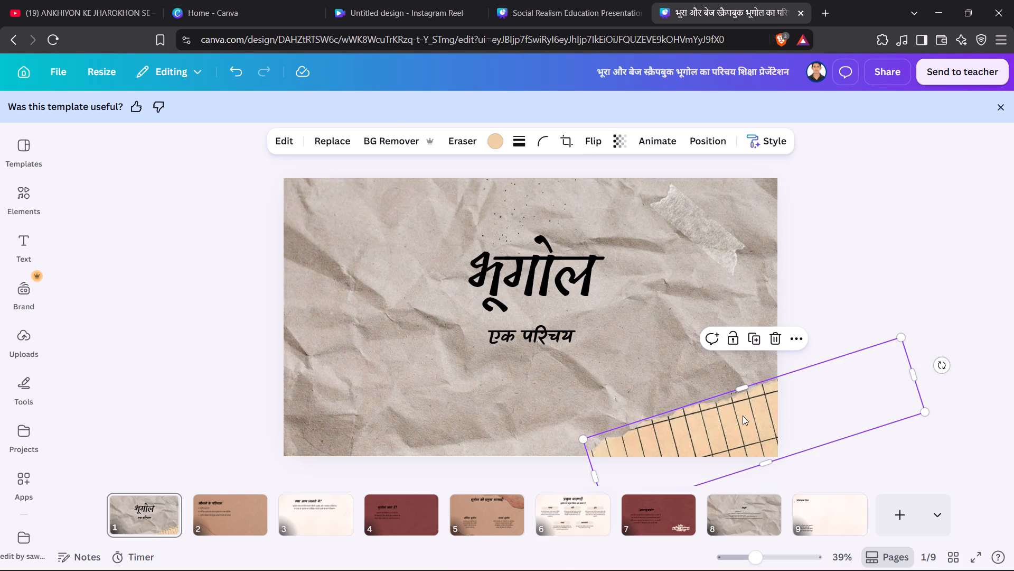
key("Delete")
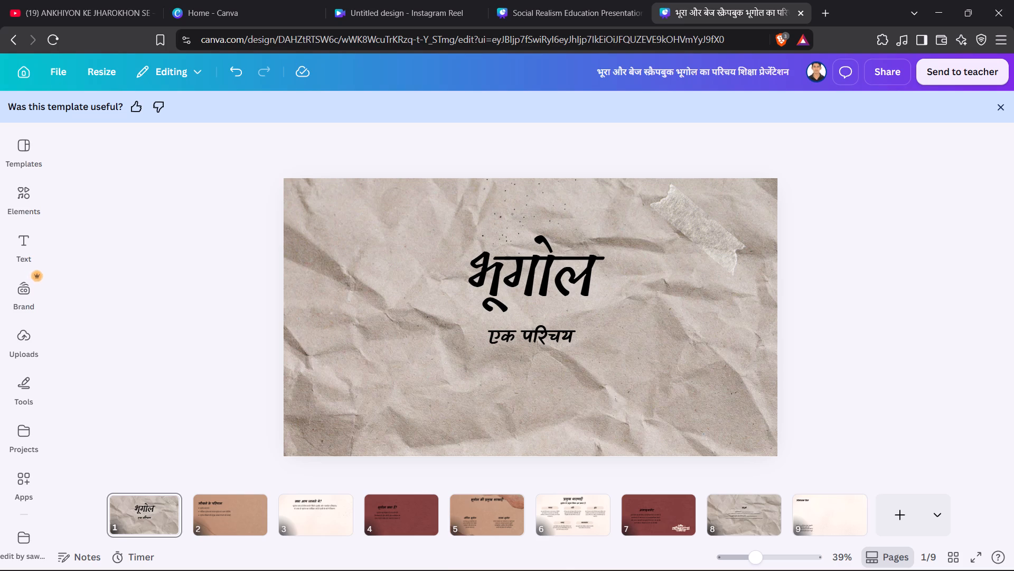
Page back and forth through the presentation to check the text and any leftover decorations on the stripped pages.
key("Right")
key("Right")
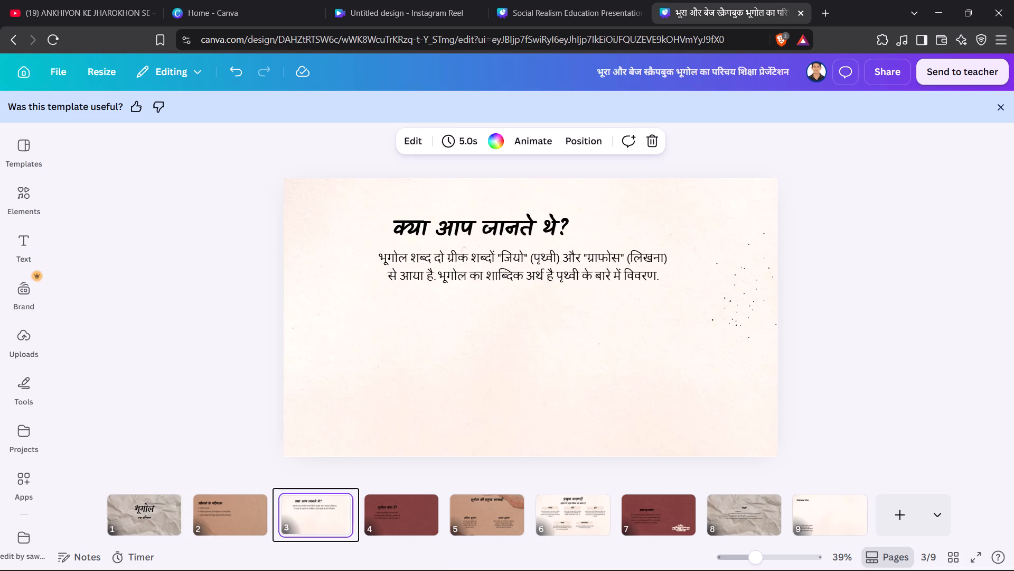
key("Right")
key("Right")
key("Right")
key("Right")
key("Right")
key("Right")
key("Right")
key("Right")
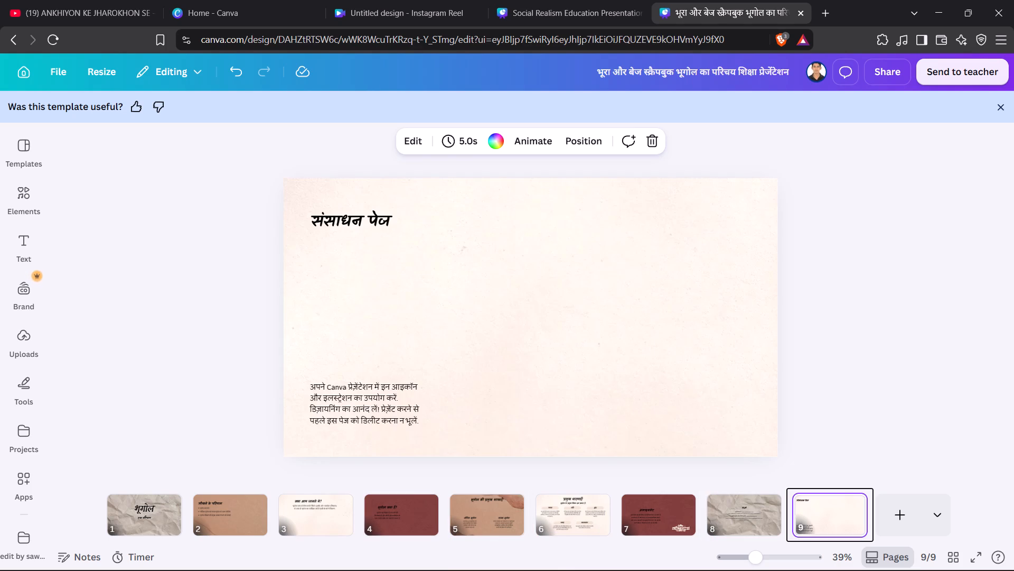
key("Left")
key("Left")
key("Left")
key("Left")
key("Left")
key("Left")
key("Left")
key("Left")
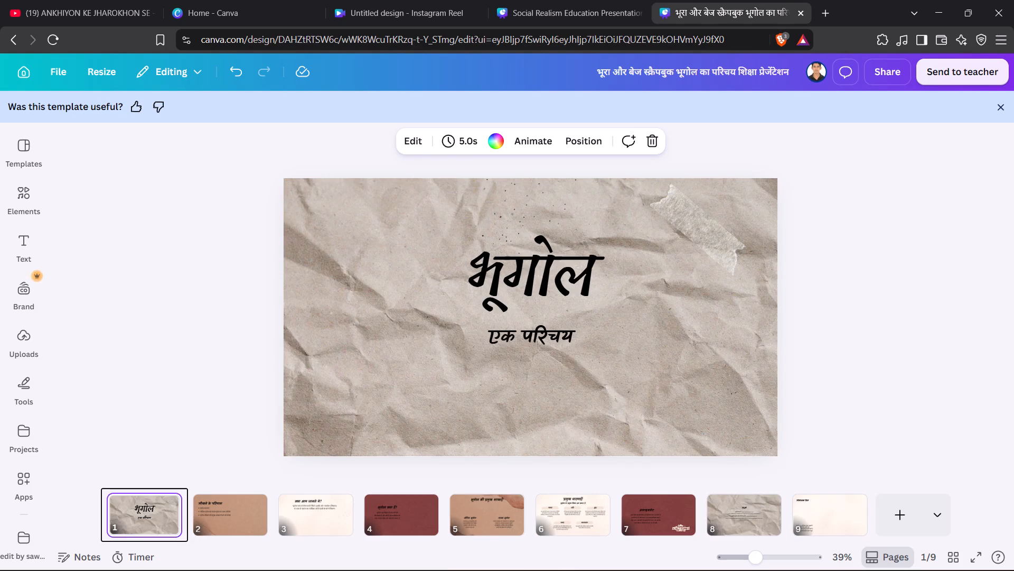
key("Left")
key("Left")
key("Right")
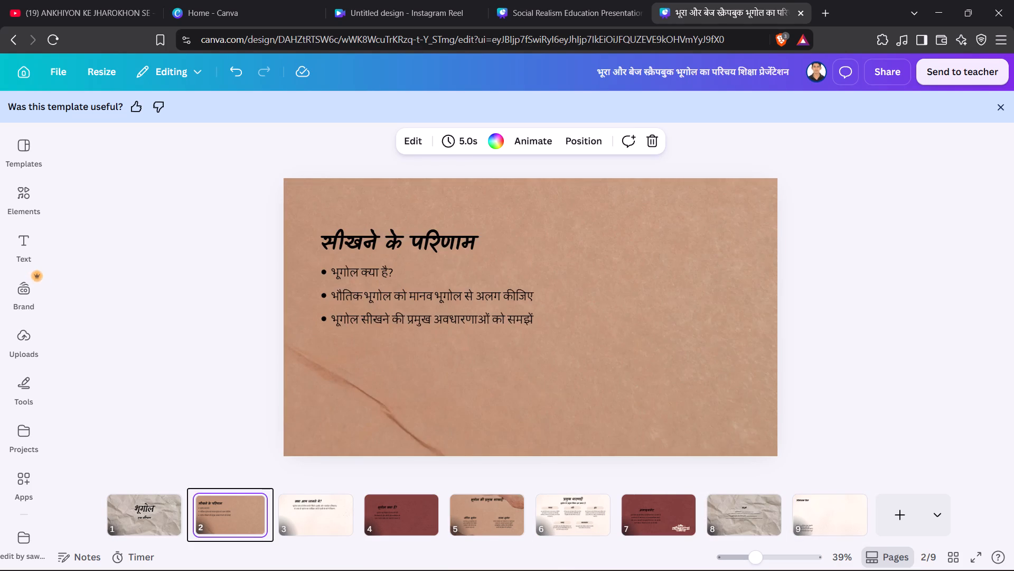
key("Right")
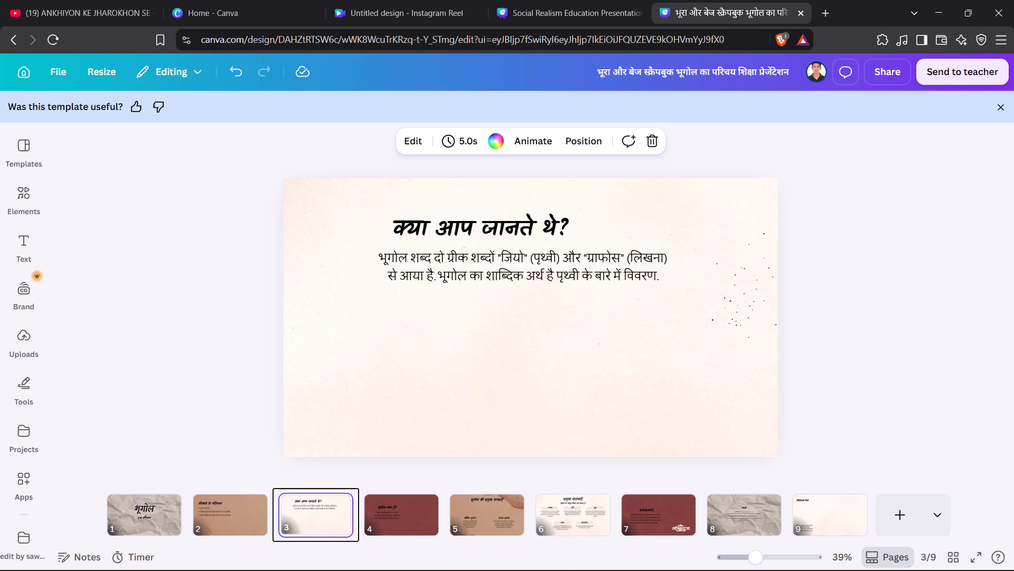
key("Right")
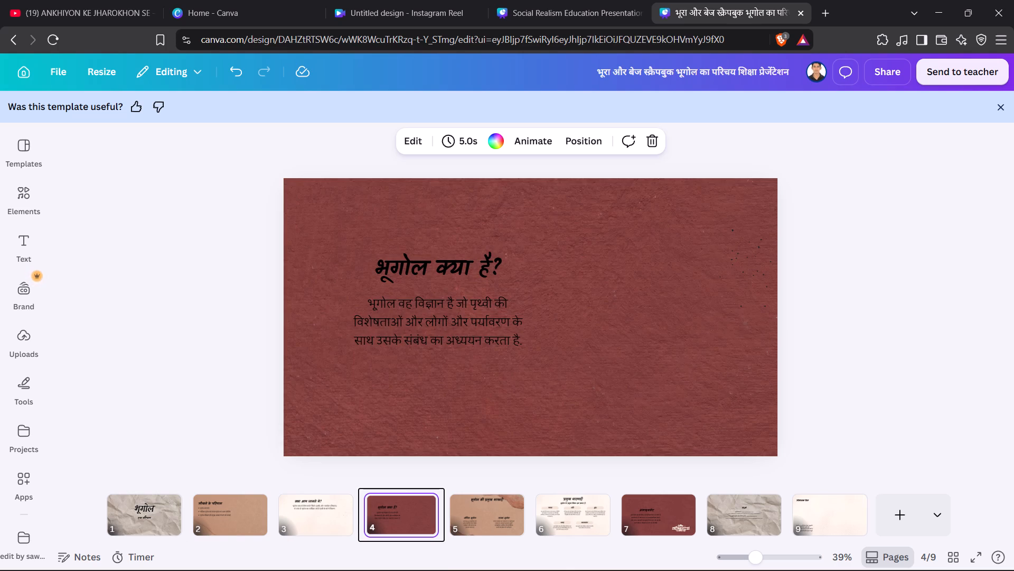
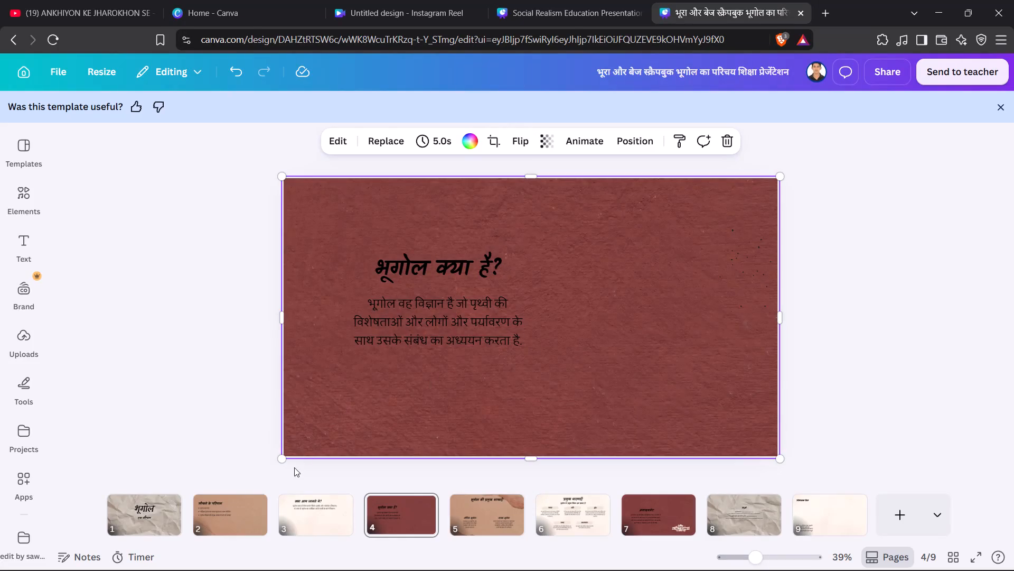
On page 2, move the heading and the bullet list below it to the upper middle of the page.
left_click(227, 526)
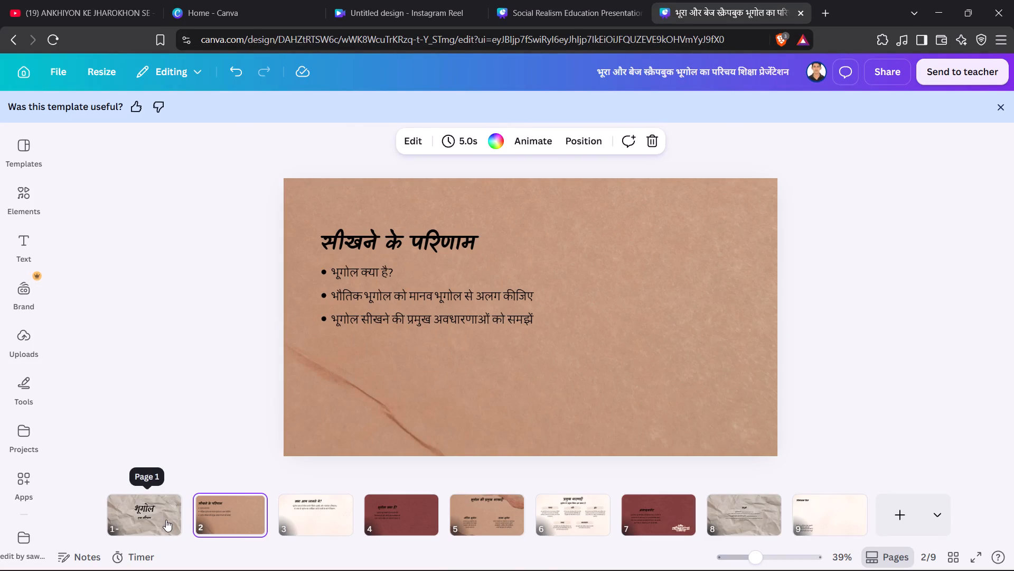
left_click(465, 233)
left_click_drag(465, 233, 506, 208)
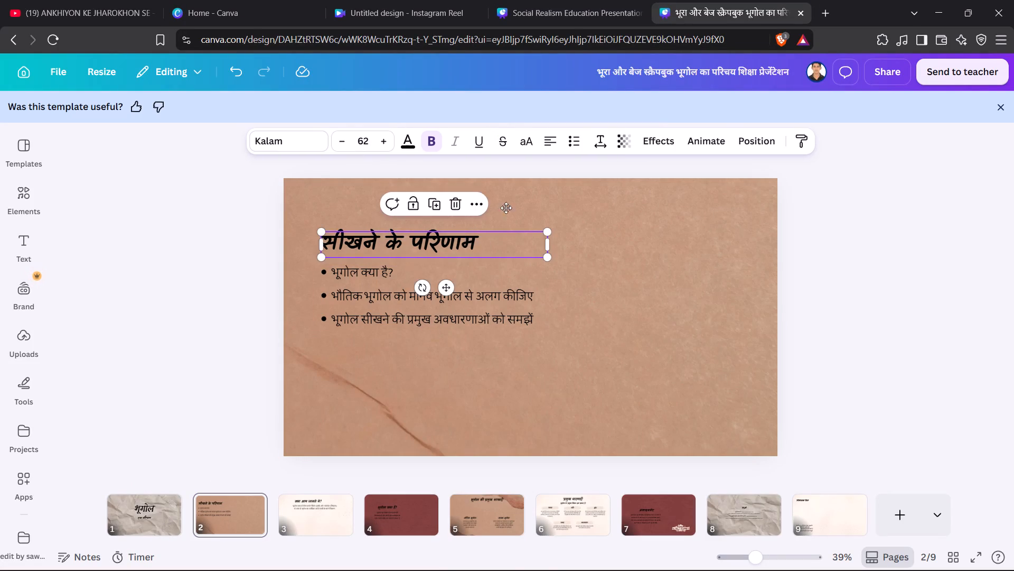
left_click_drag(506, 208, 567, 193)
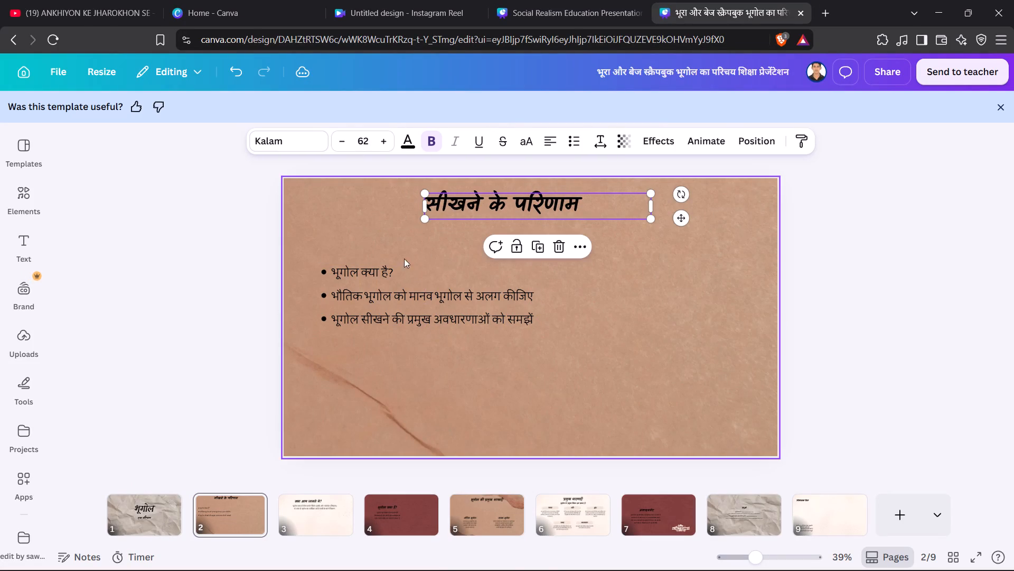
left_click_drag(383, 272, 485, 241)
On page 1, move the large भूगोल title to the top centre of the page.
left_click(159, 503)
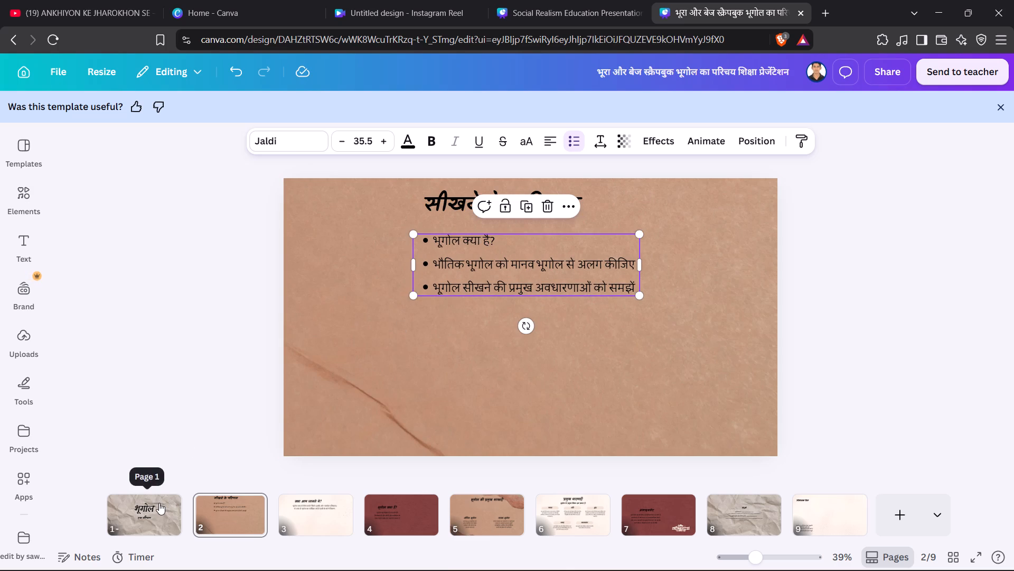
left_click_drag(524, 272, 426, 225)
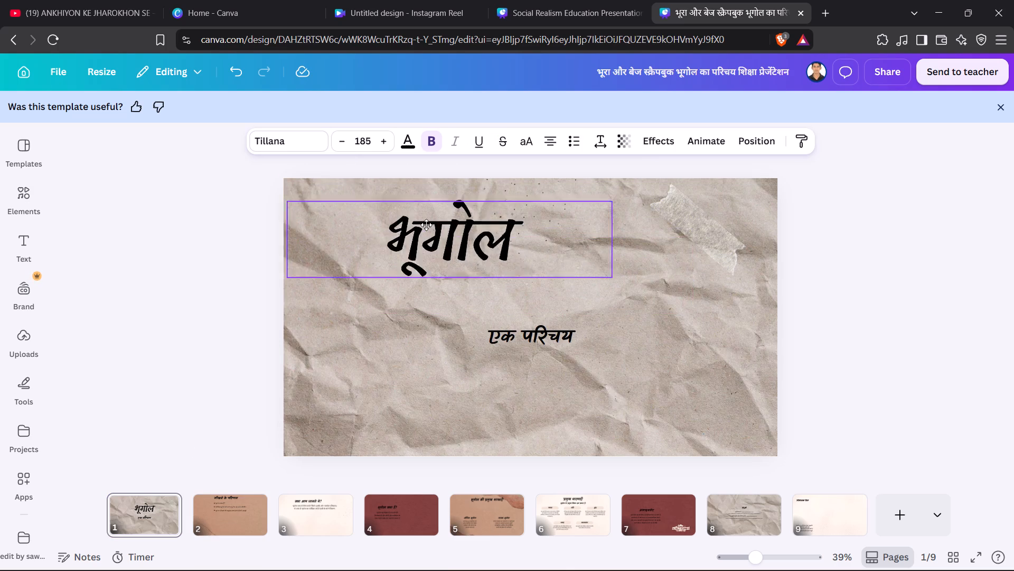
left_click_drag(426, 225, 499, 226)
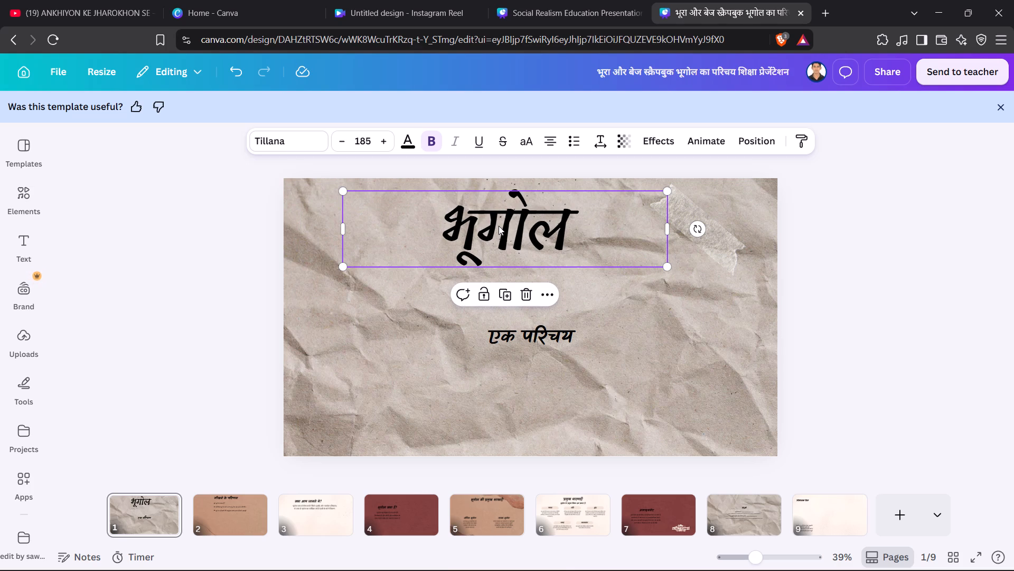
Replace page 1's subtitle एक परिचय with the author's name in lowercase Latin letters.
left_click(549, 326)
left_click_drag(549, 326, 535, 293)
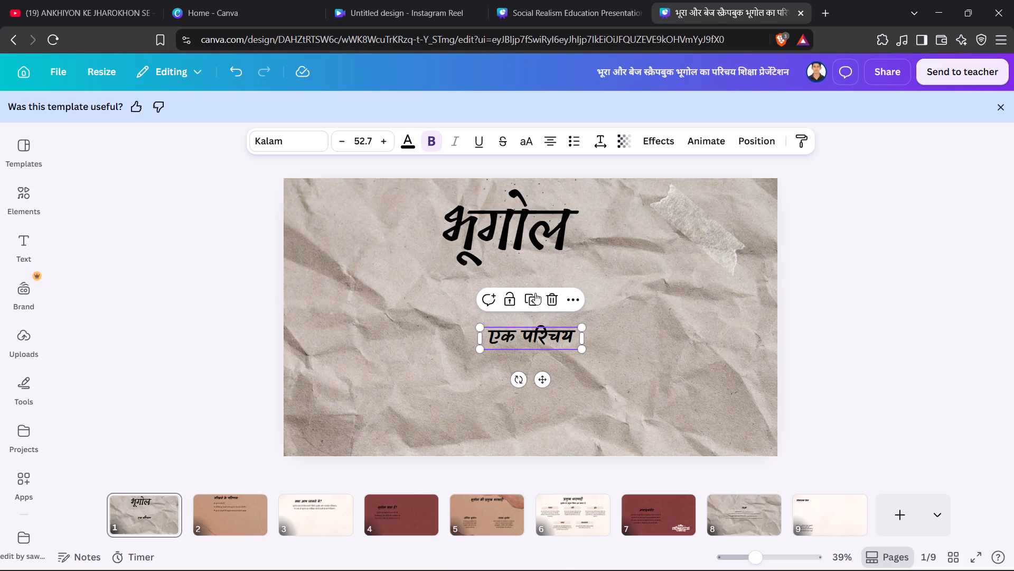
left_click_drag(535, 293, 505, 330)
left_click(505, 330)
left_click_drag(505, 330, 503, 294)
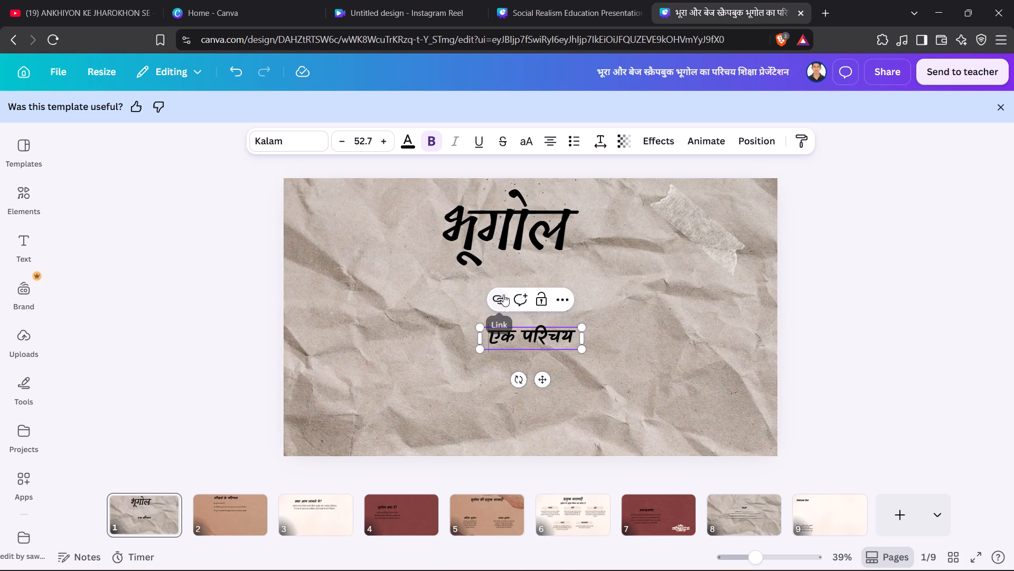
left_click_drag(503, 294, 517, 340)
left_click(517, 340)
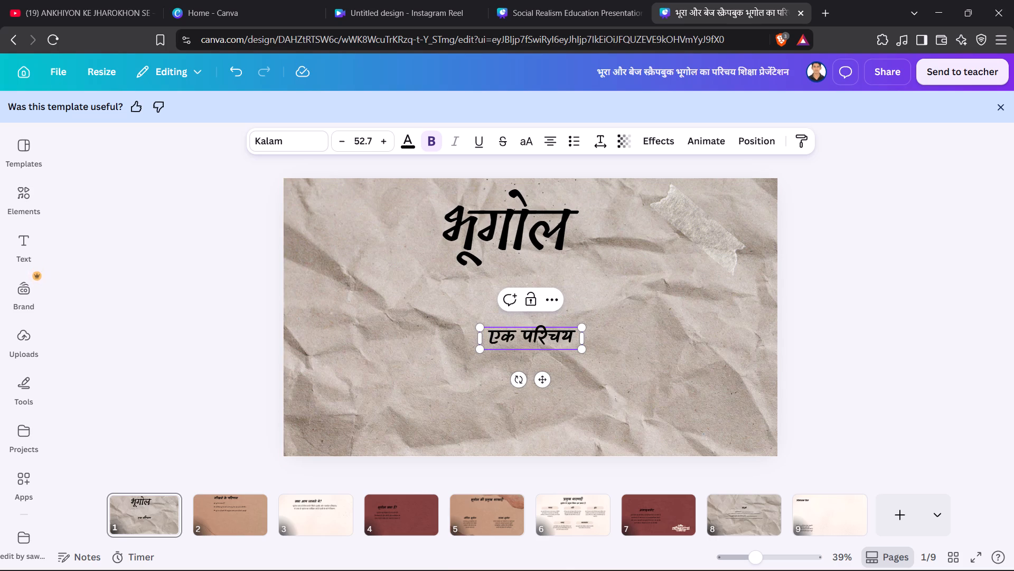
key("Delete")
key("Delete")
key("Delete")
key("Delete")
key("Delete")
key("Delete")
key("Delete")
key("BackSpace")
key("BackSpace")
key("BackSpace")
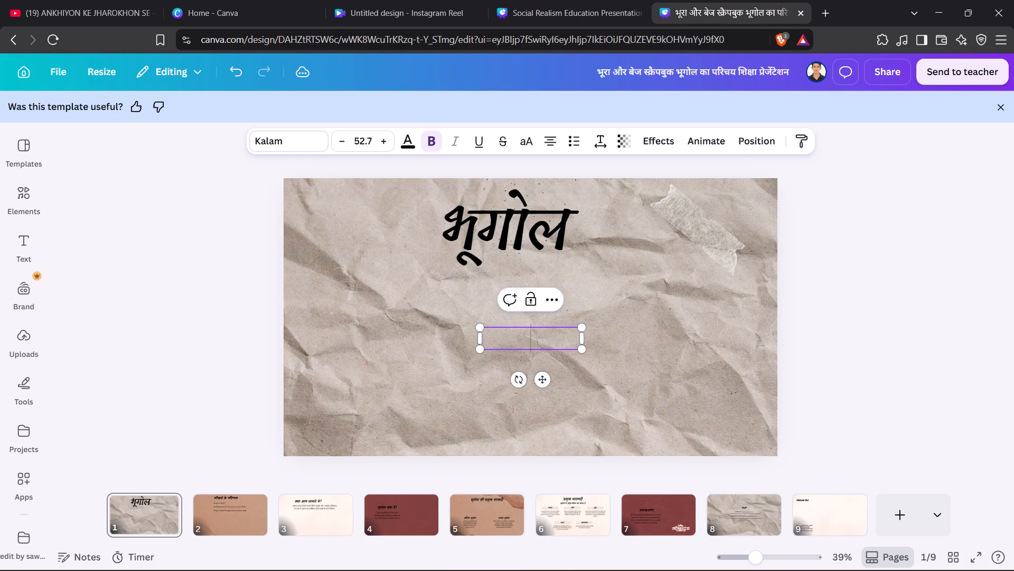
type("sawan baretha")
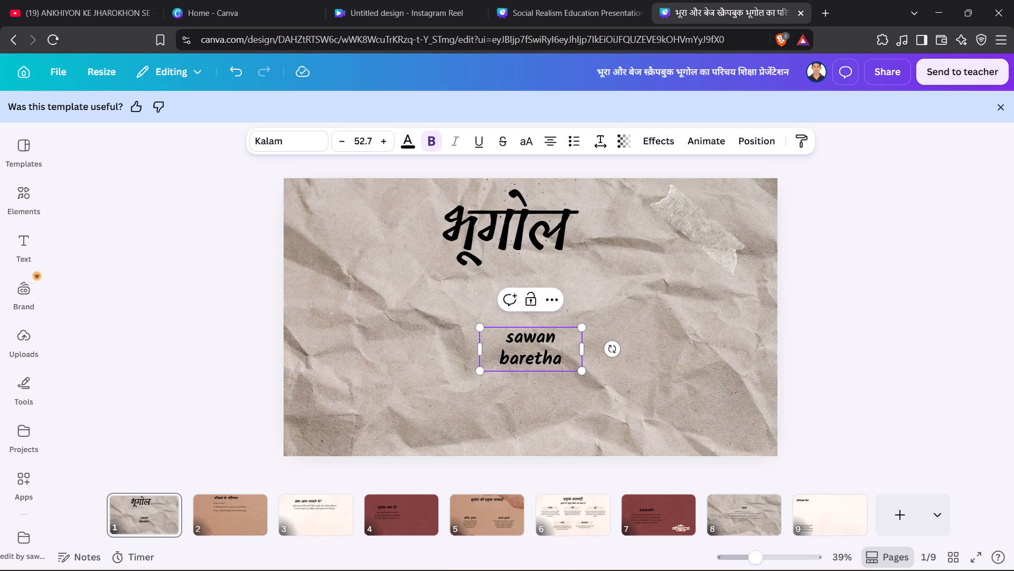
Widen the author-name text box on page 1 so that the name fits on one line.
left_click_drag(581, 349, 587, 349)
left_click(587, 349)
left_click_drag(587, 349, 741, 361)
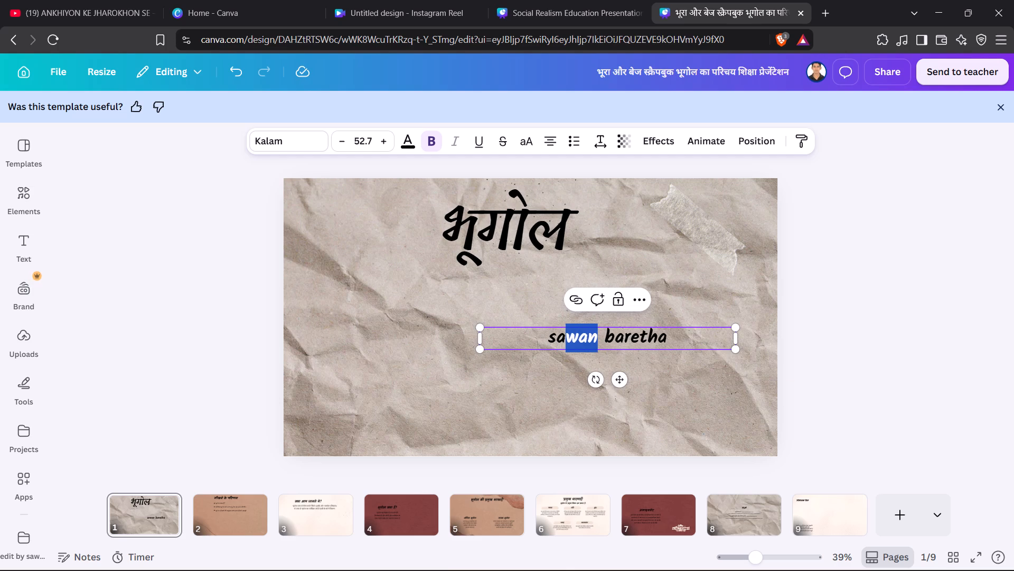
Try Jaldi, Tillana and Palanquin on the author name, then set it in the recently used Buongiorno signature-style font.
left_click_drag(694, 344, 686, 344)
left_click_drag(686, 344, 576, 344)
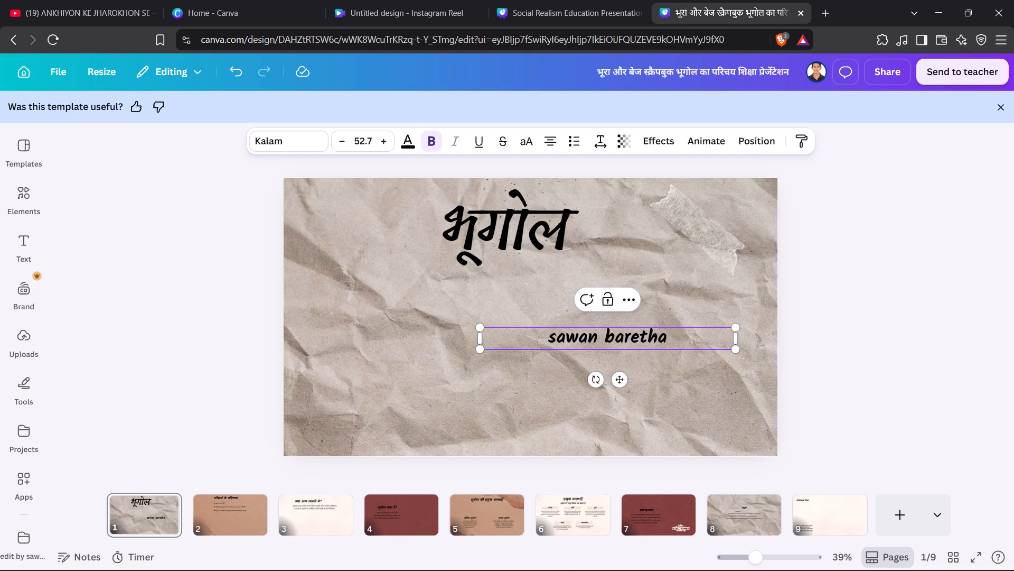
left_click_drag(576, 344, 534, 344)
left_click(301, 139)
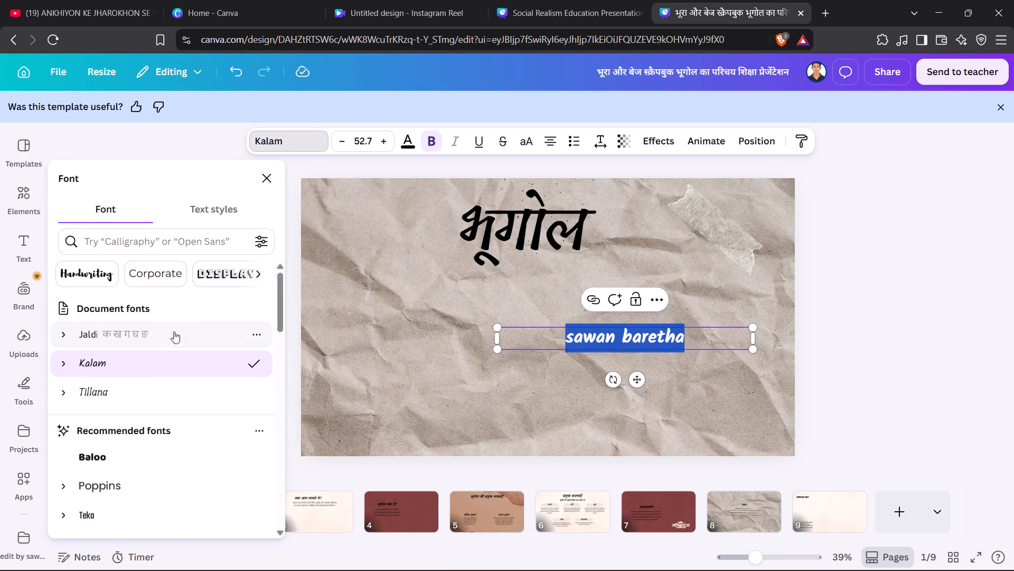
left_click(174, 331)
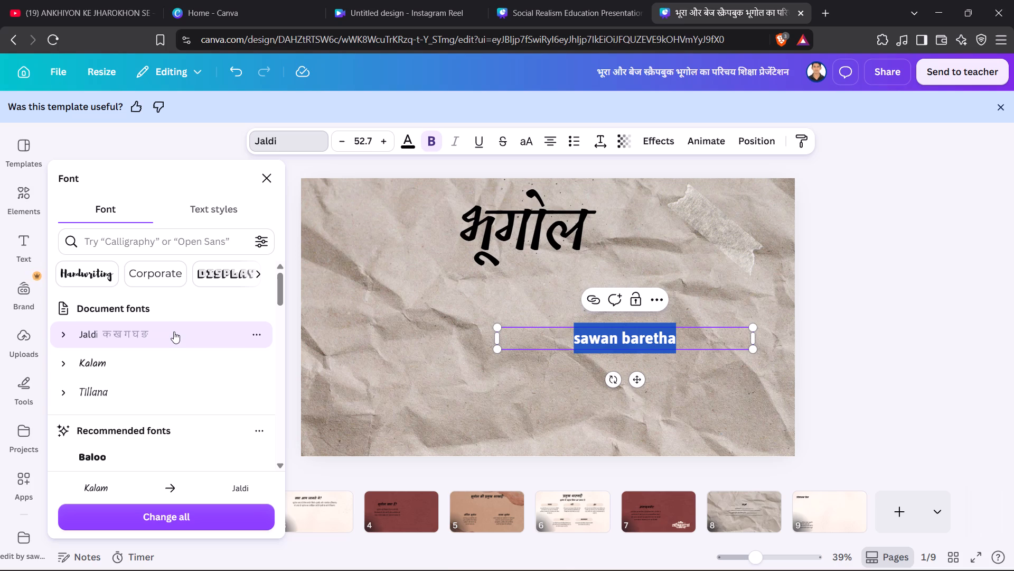
left_click(174, 331)
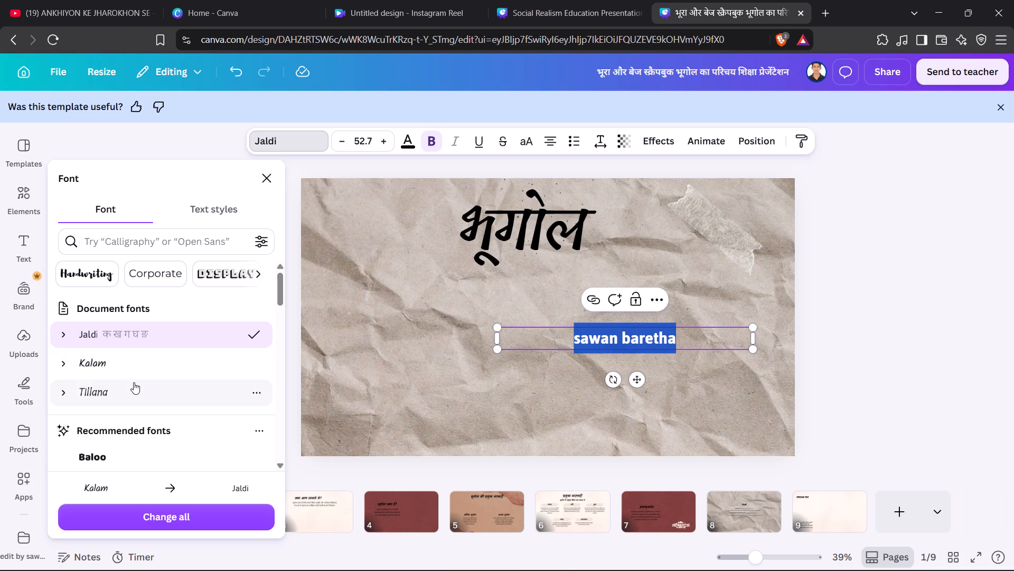
left_click(134, 382)
scroll(134, 382, "down", 2)
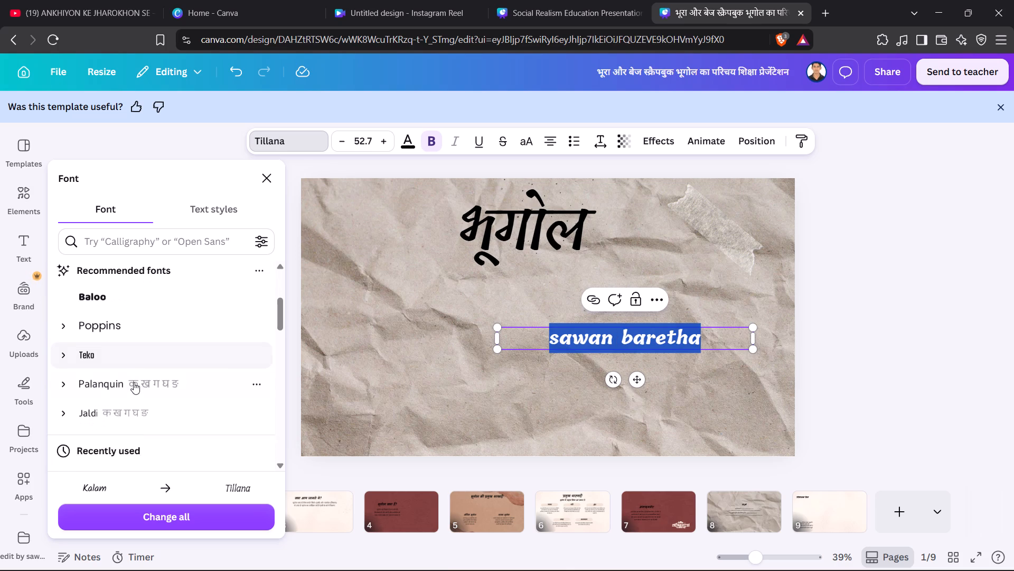
scroll(134, 382, "down", 1)
left_click(134, 382)
left_click(153, 362)
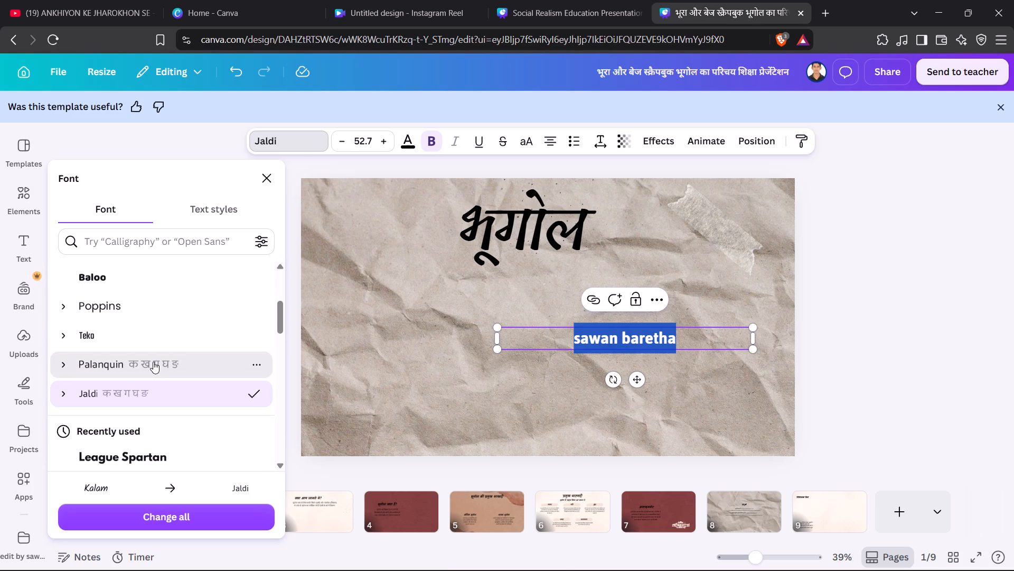
scroll(153, 362, "down", 3)
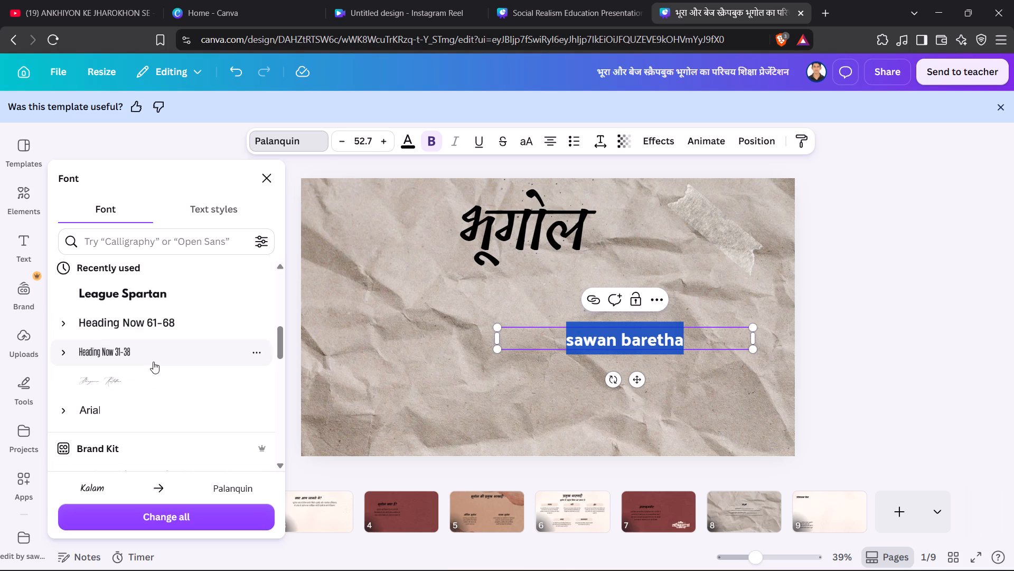
left_click(151, 373)
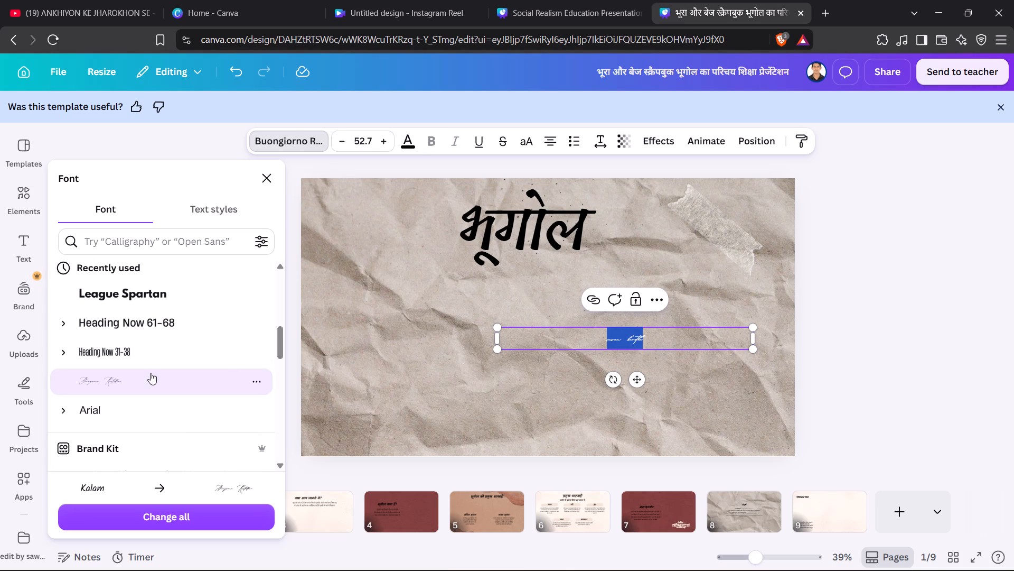
Enlarge the author name to size 144 and place it just below the भूगोल title.
left_click(746, 372)
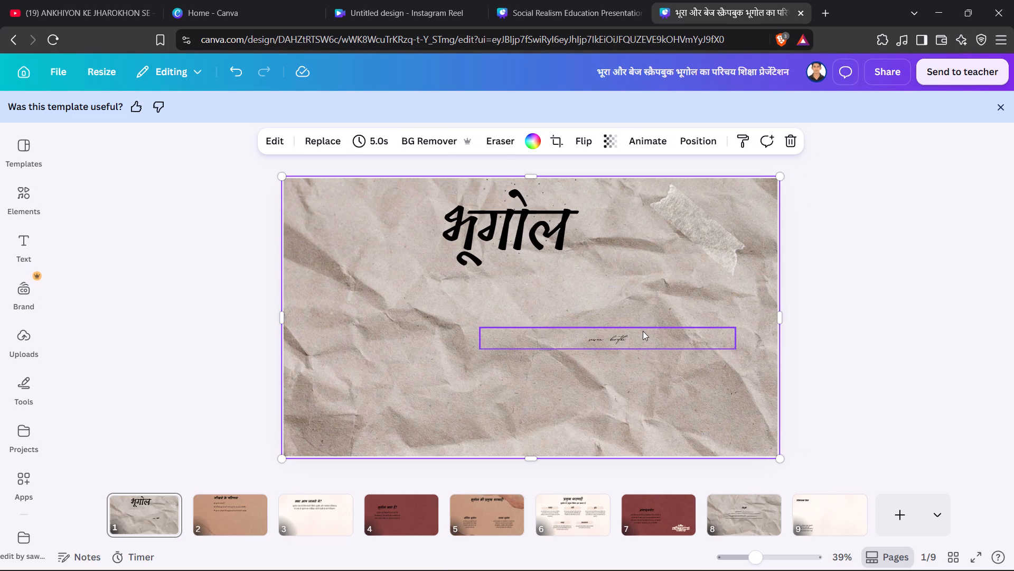
left_click(642, 334)
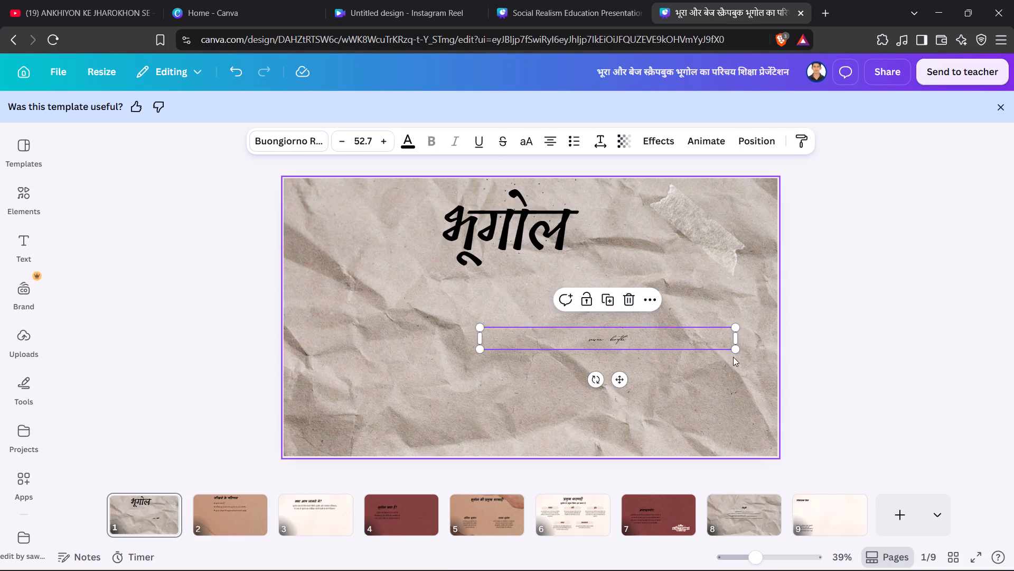
triple_click(382, 137)
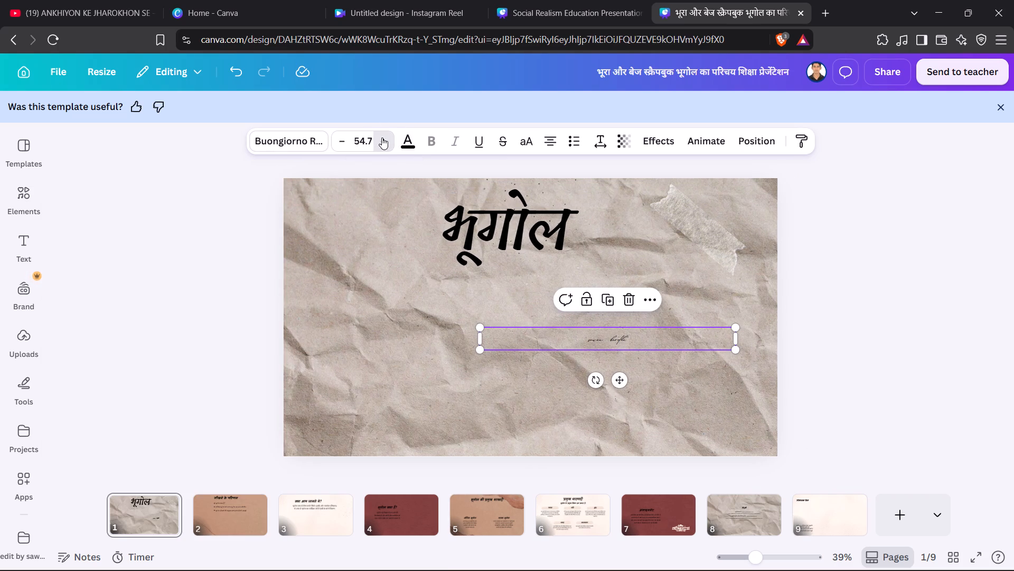
triple_click(382, 137)
triple_click(382, 137)
double_click(382, 137)
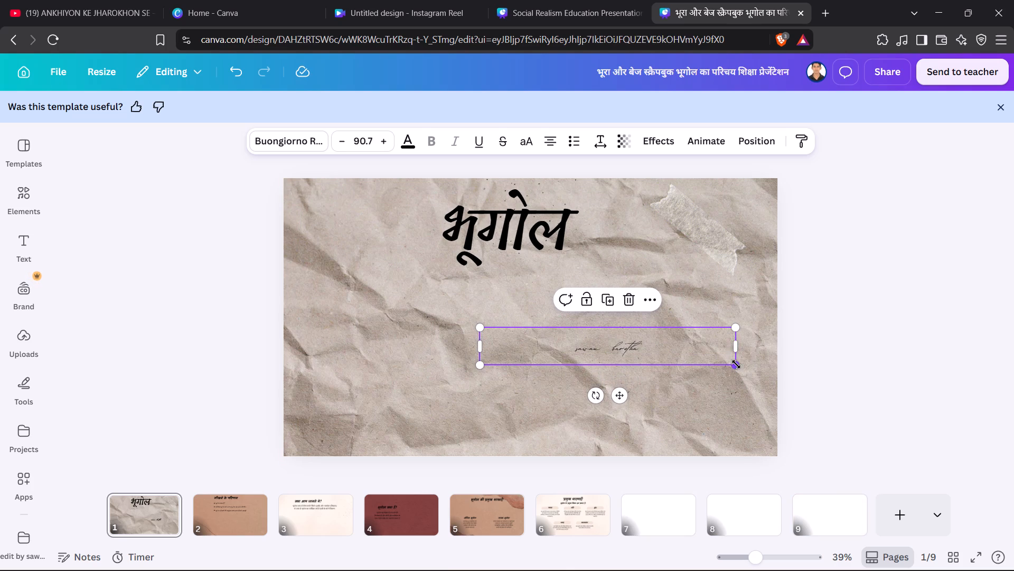
left_click_drag(736, 364, 869, 503)
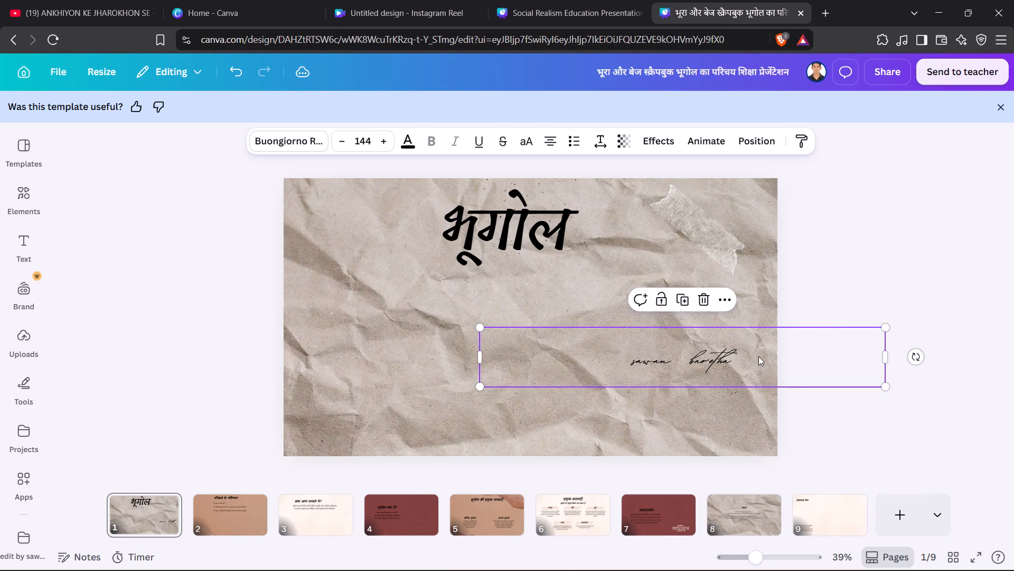
left_click_drag(758, 356, 646, 291)
Delete the torn tape piece from page 1's upper right corner.
left_click(697, 216)
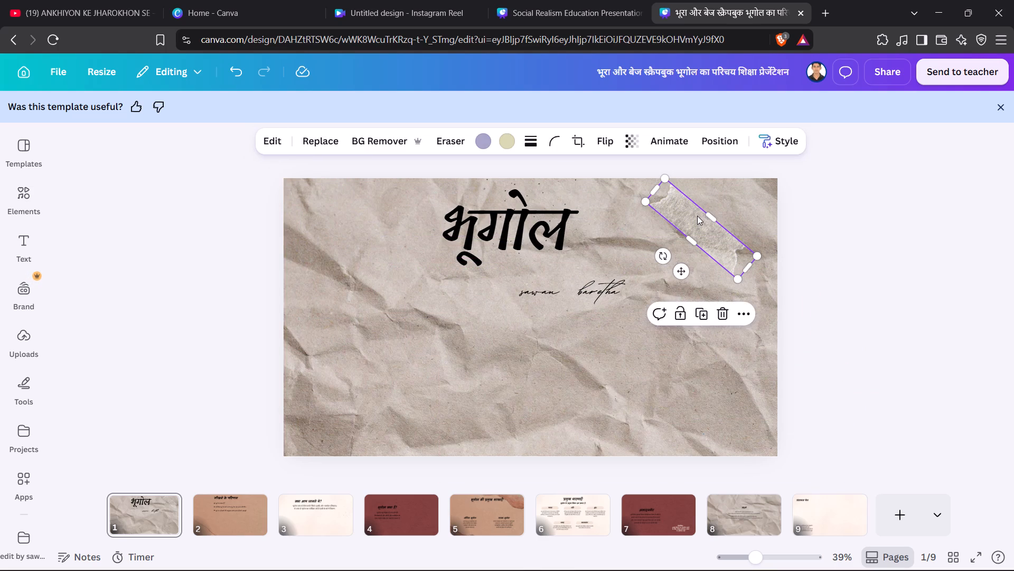
key("Delete")
Copy the author-name signature from page 1 onto page 2 and place it in the page's lower right corner.
left_click(611, 288)
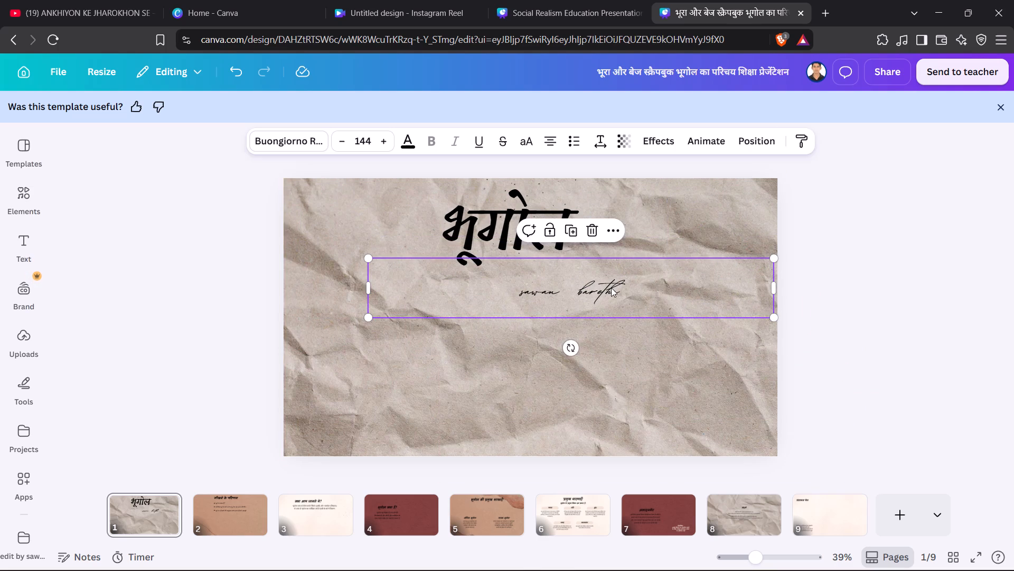
key("ctrl+c")
left_click(233, 512)
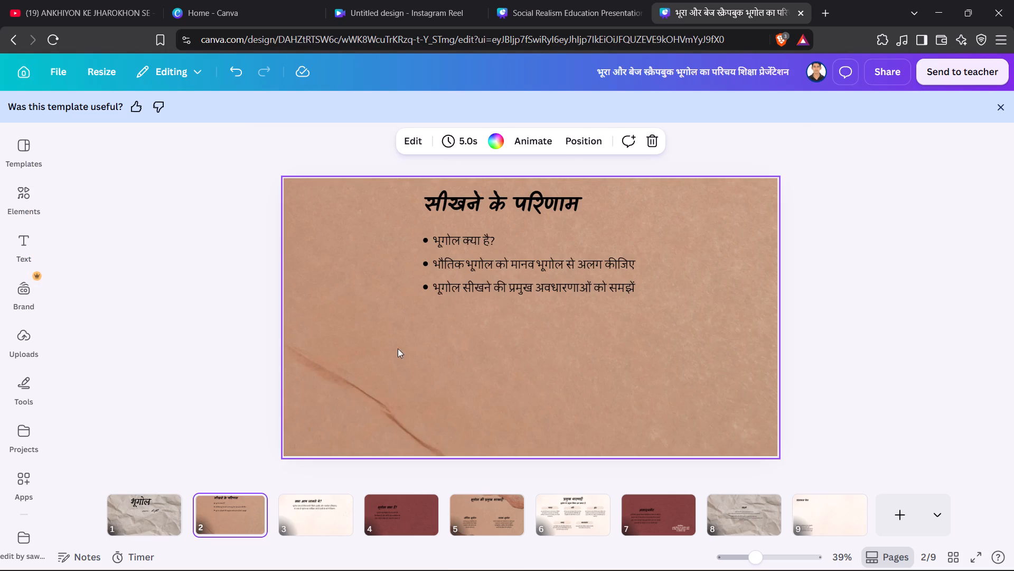
left_click(424, 340)
key("ctrl+v")
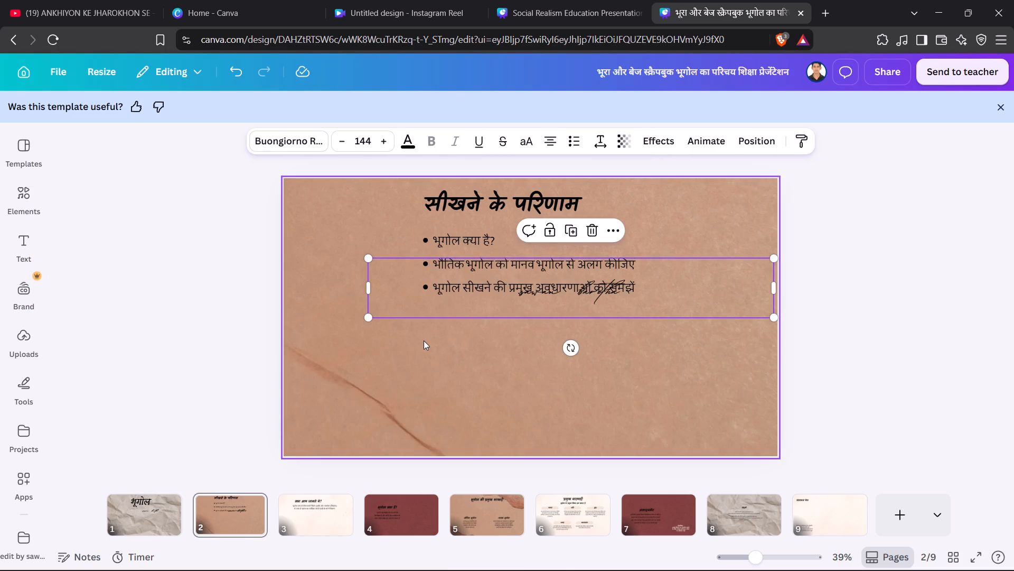
left_click_drag(599, 283, 635, 325)
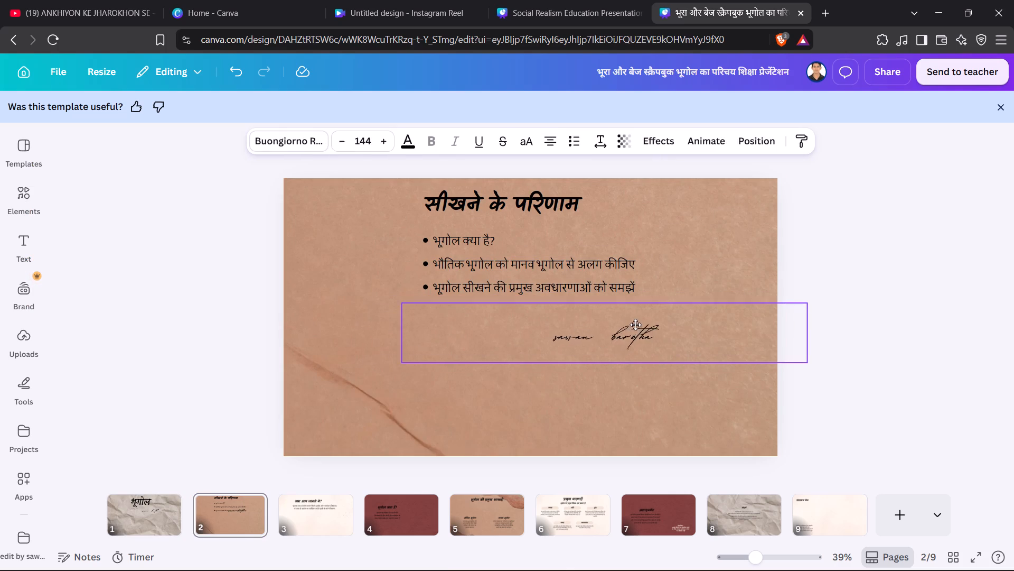
left_click_drag(635, 325, 698, 416)
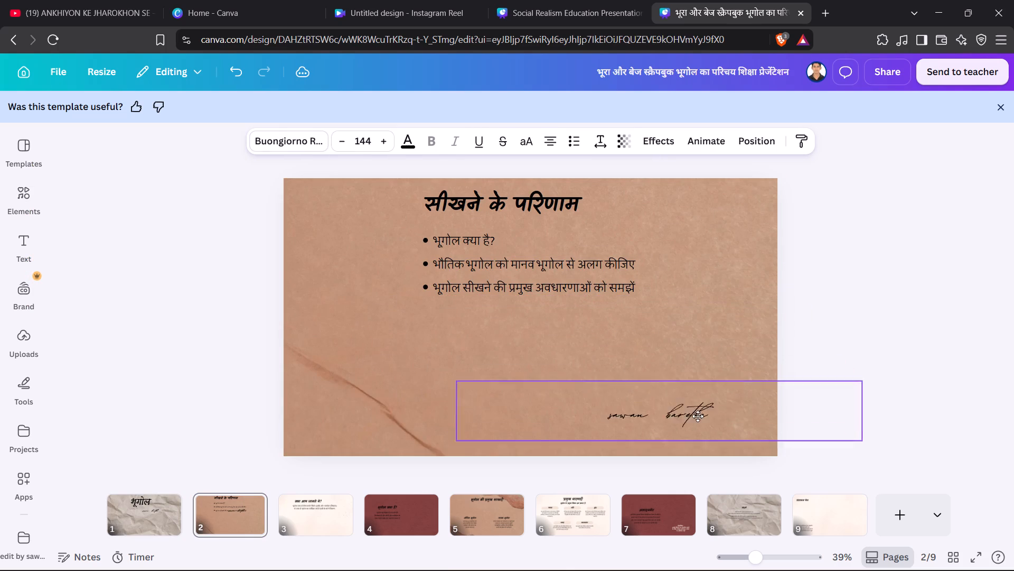
left_click_drag(698, 416, 730, 420)
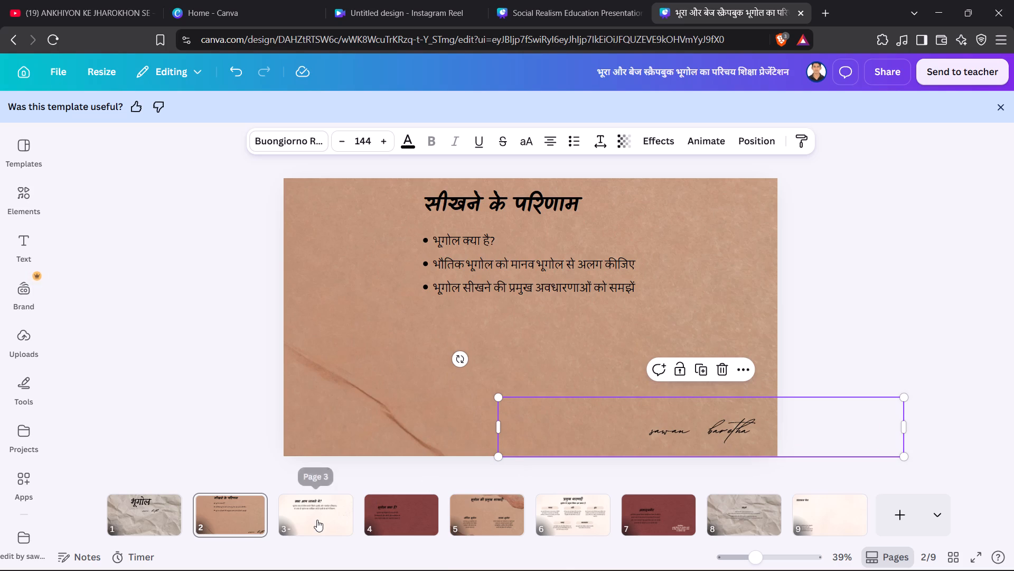
Paste the author-name signature onto page 3 and place it in the page's lower right corner.
left_click(317, 520)
key("ctrl+v")
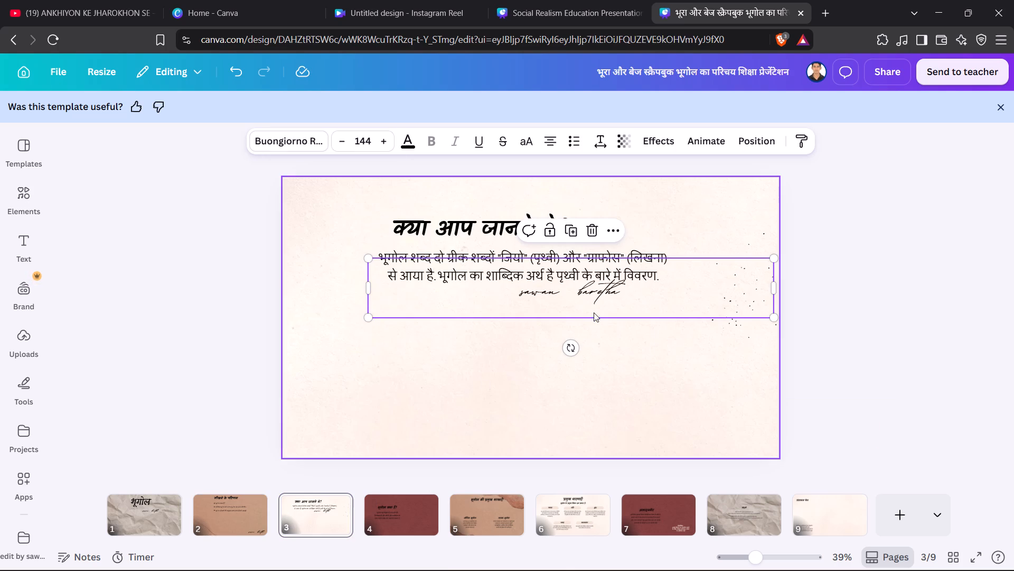
left_click_drag(632, 291, 771, 432)
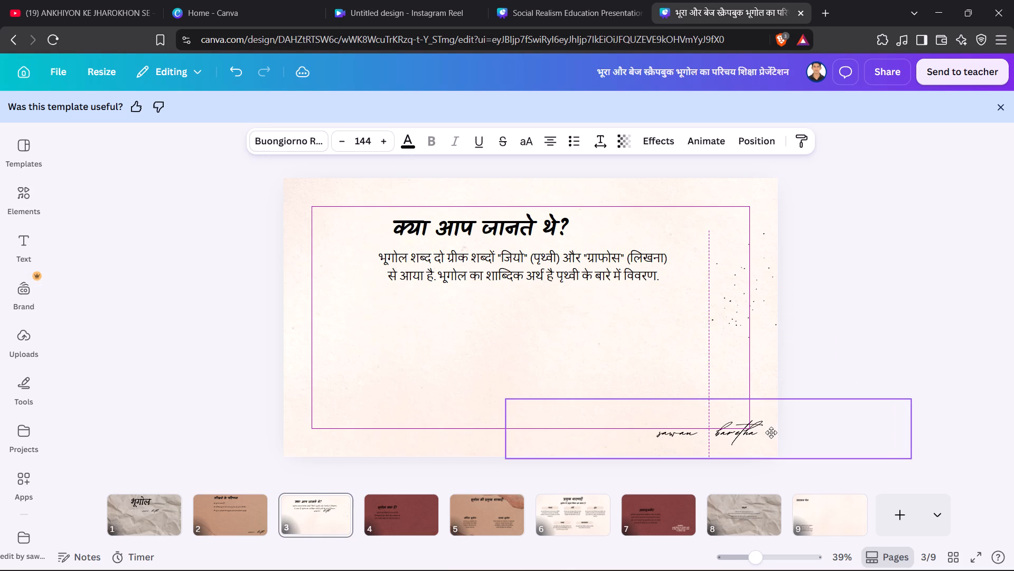
Settle the author-name signature in page 3's lower right corner and deselect it.
left_click_drag(771, 432, 772, 432)
left_click(607, 345)
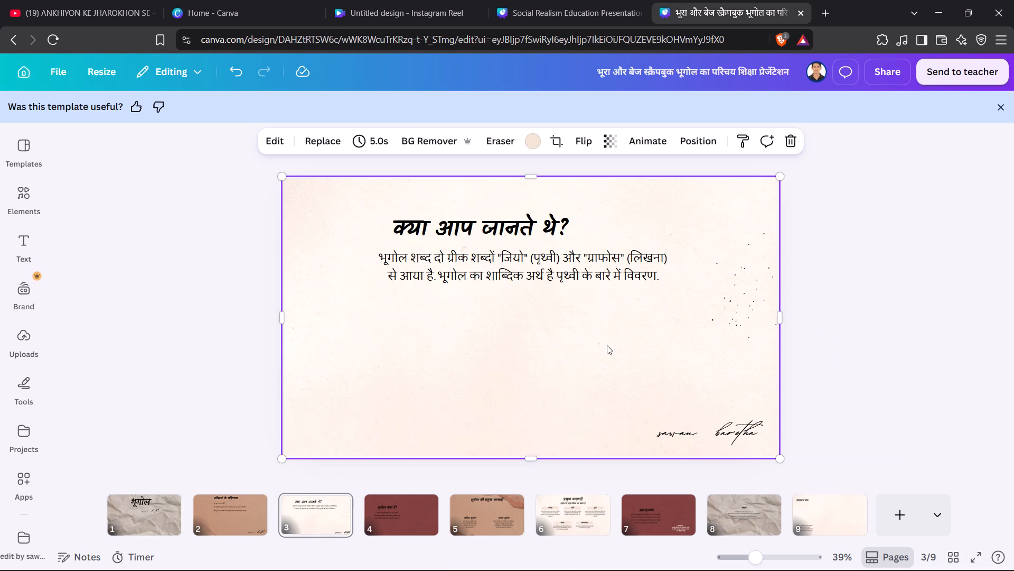
Paste the author-name signature onto page 4 and place it in the page's lower right corner.
left_click(404, 504)
key("ctrl+v")
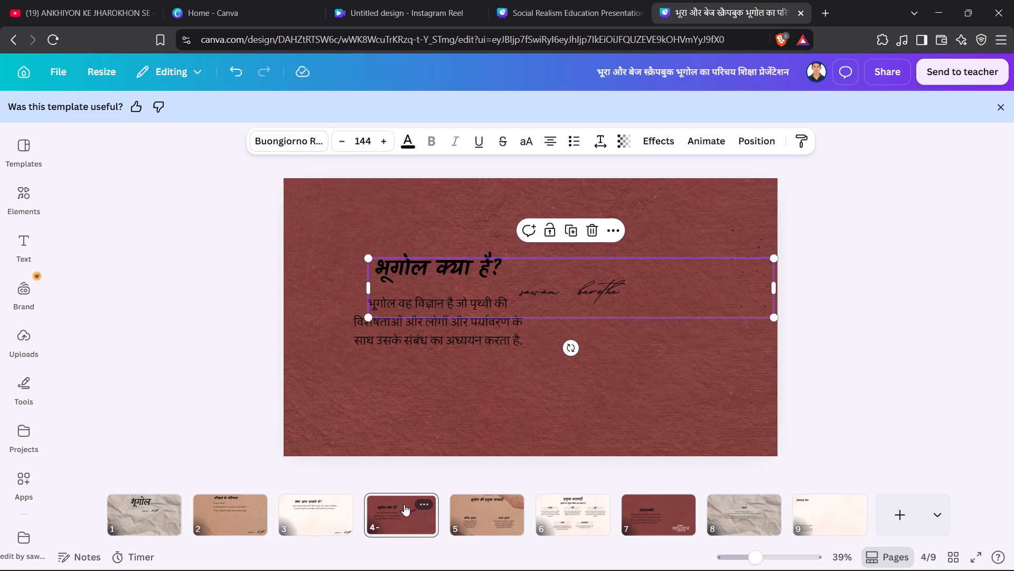
left_click_drag(609, 291, 694, 432)
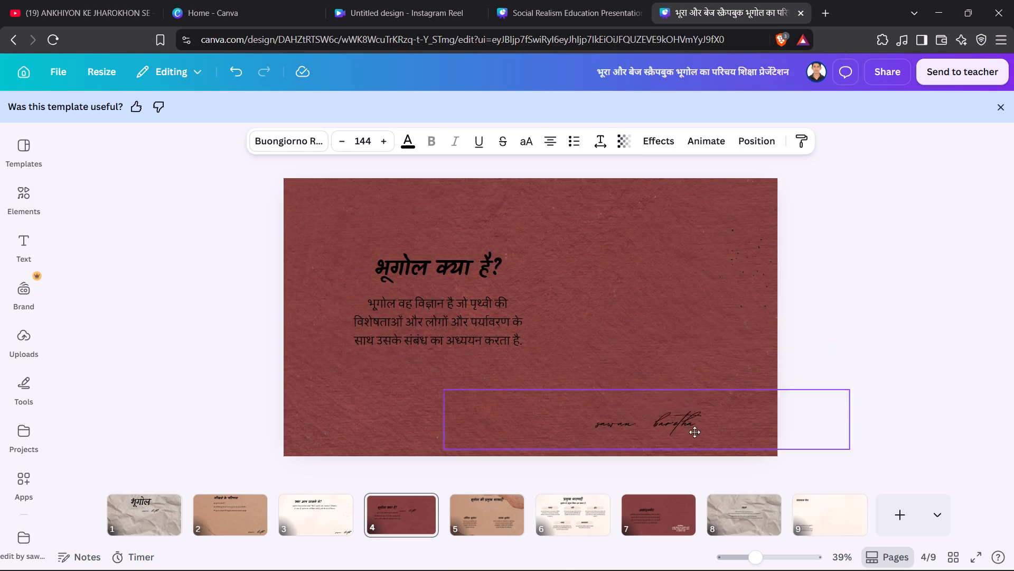
left_click_drag(694, 432, 748, 436)
left_click(669, 294)
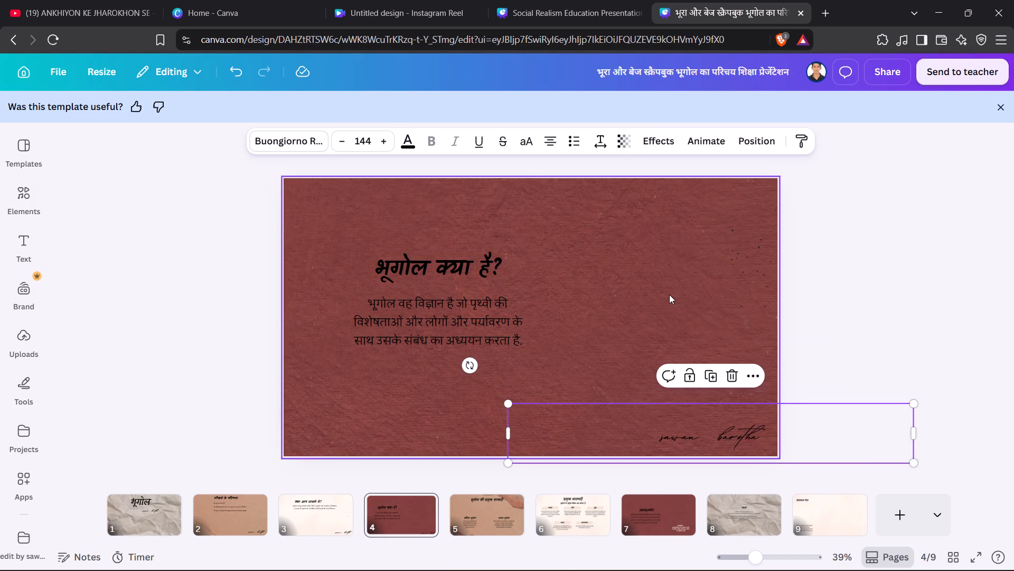
Paste the author-name signature onto page 5 and place it in the page's lower right corner.
left_click(483, 504)
key("ctrl+v")
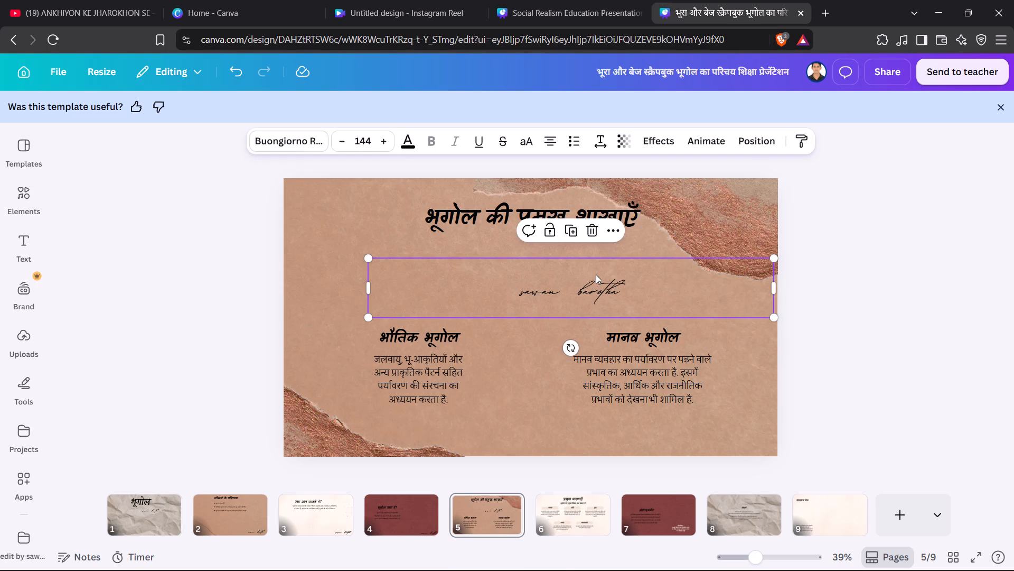
left_click_drag(596, 274, 741, 422)
left_click(739, 327)
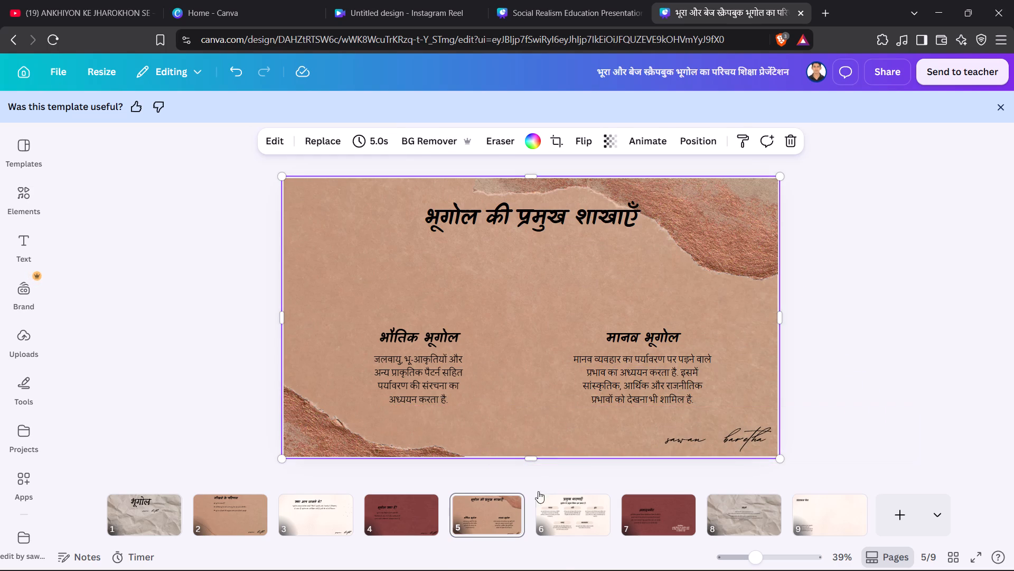
Paste the author-name signature onto page 6 and place it in the page's lower right corner.
left_click(551, 523)
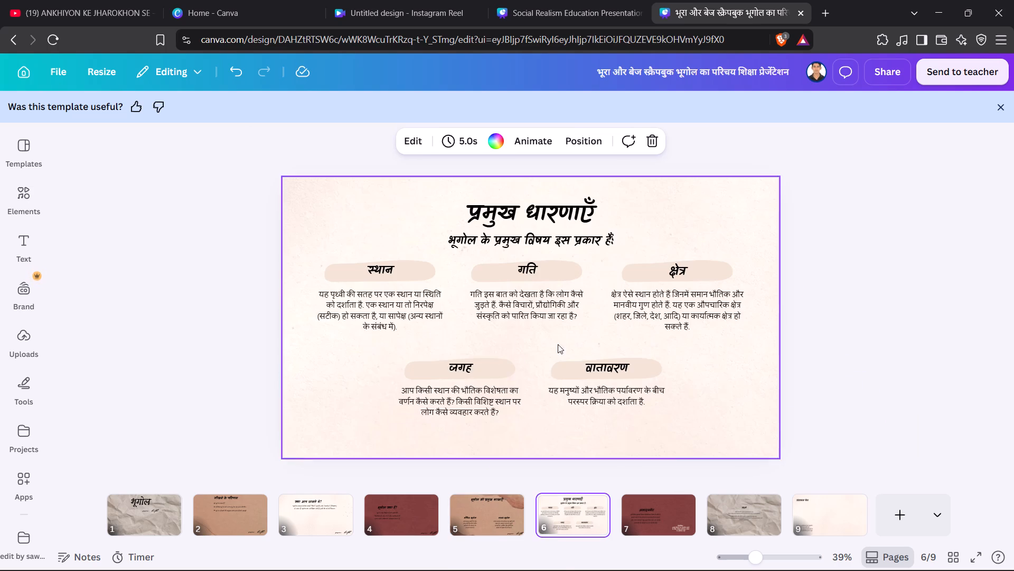
key("ctrl+v")
left_click_drag(588, 283, 719, 428)
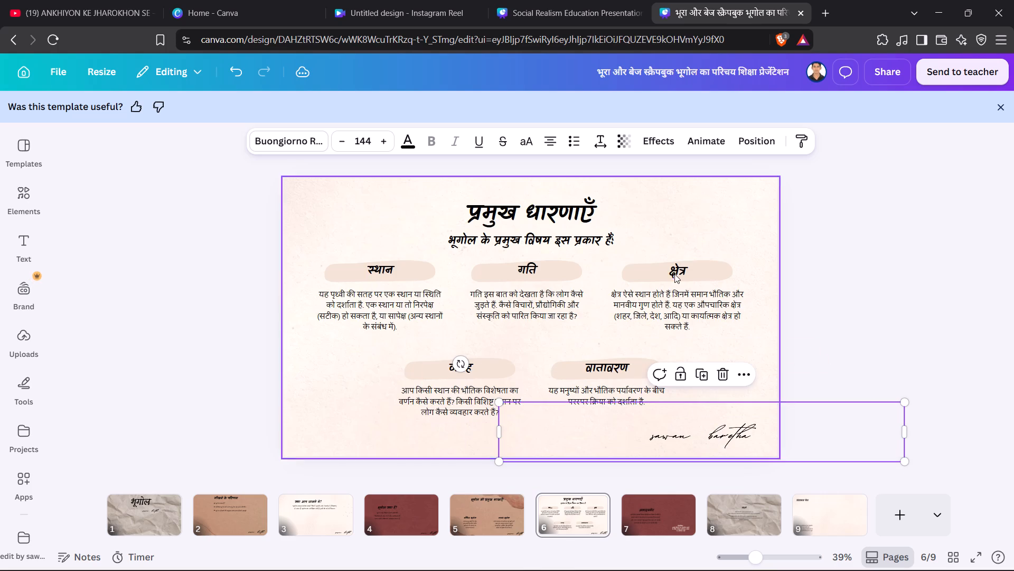
left_click(631, 197)
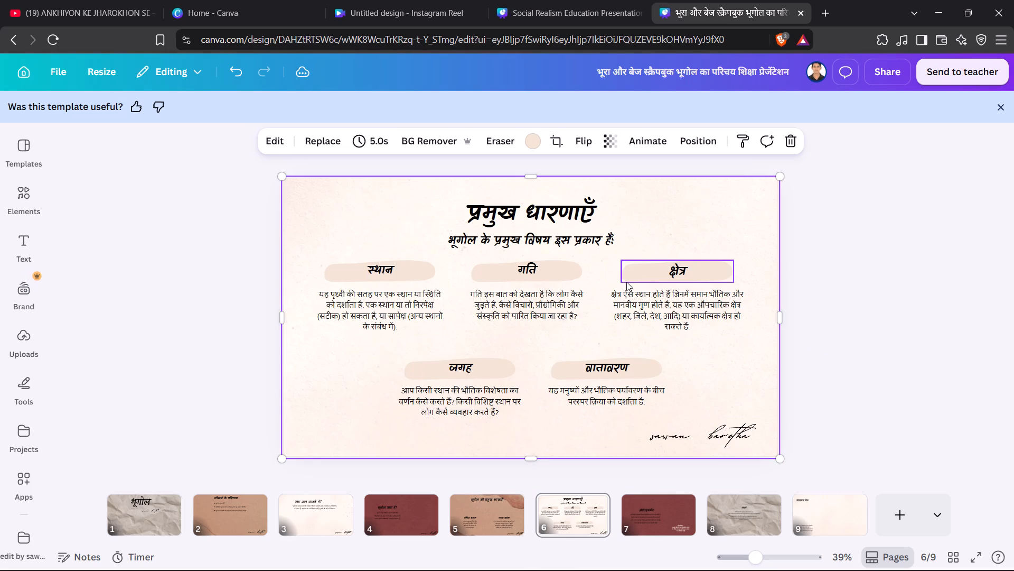
Delete the beige brush strokes behind the five headings क्षेत्र, गति, वातावरण, स्थान and जगह on page 6.
left_click(626, 282)
key("Delete")
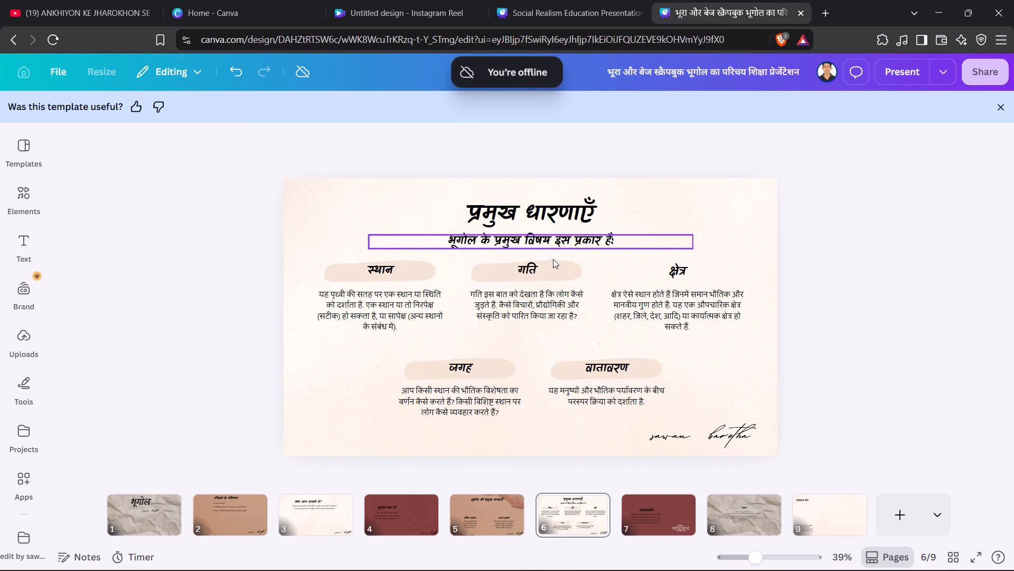
left_click(582, 282)
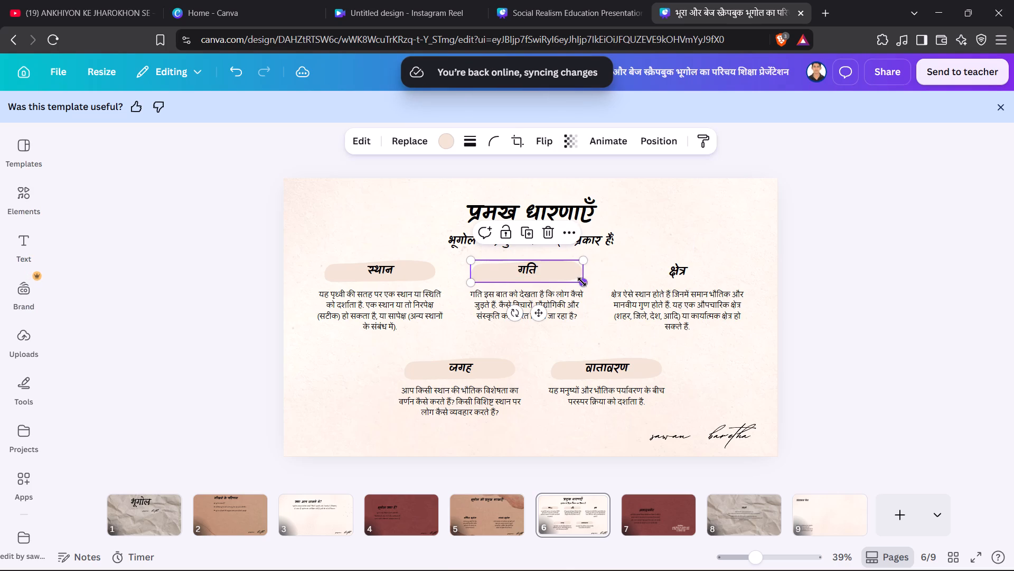
key("Delete")
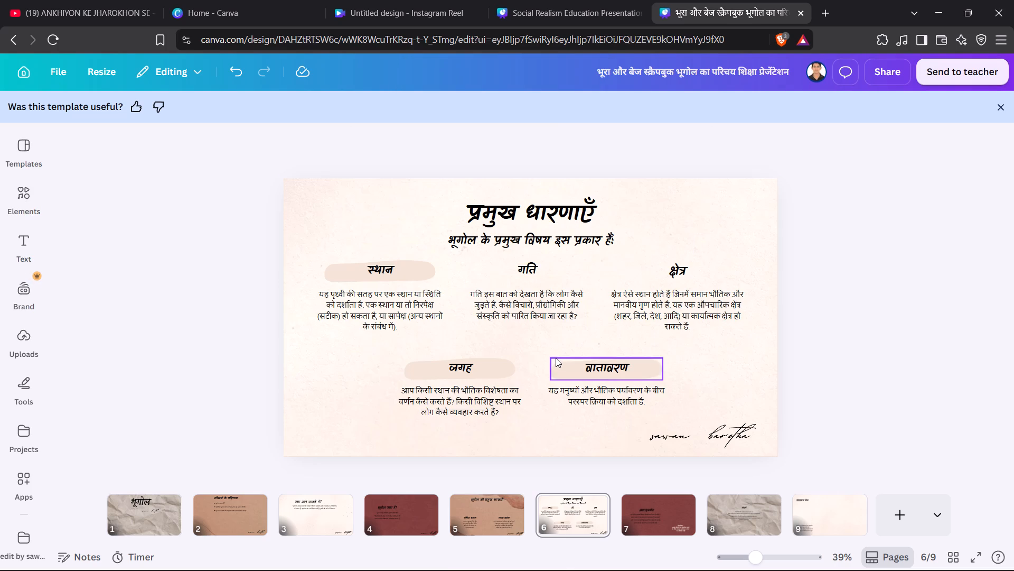
left_click(556, 358)
key("Delete")
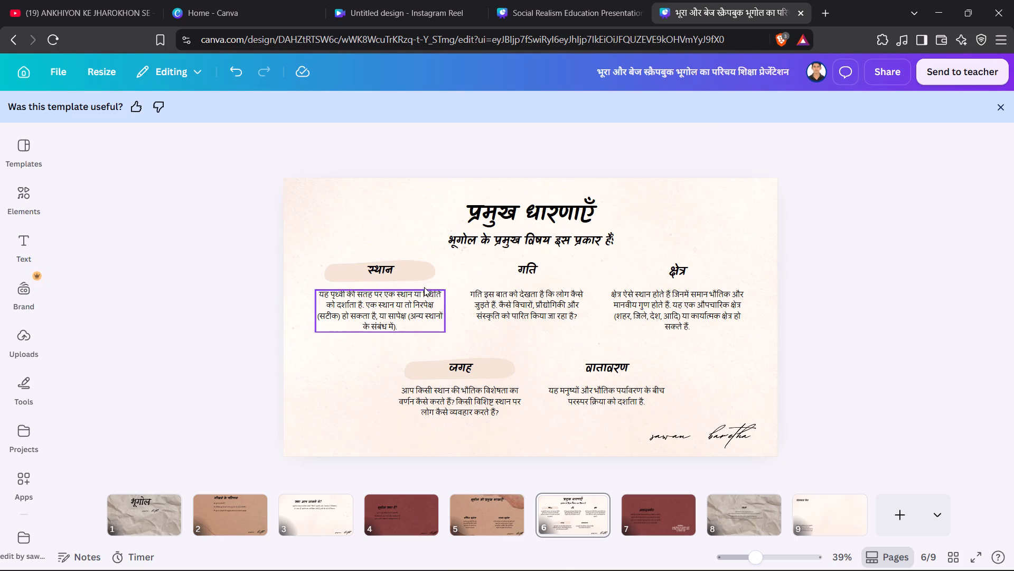
left_click(431, 271)
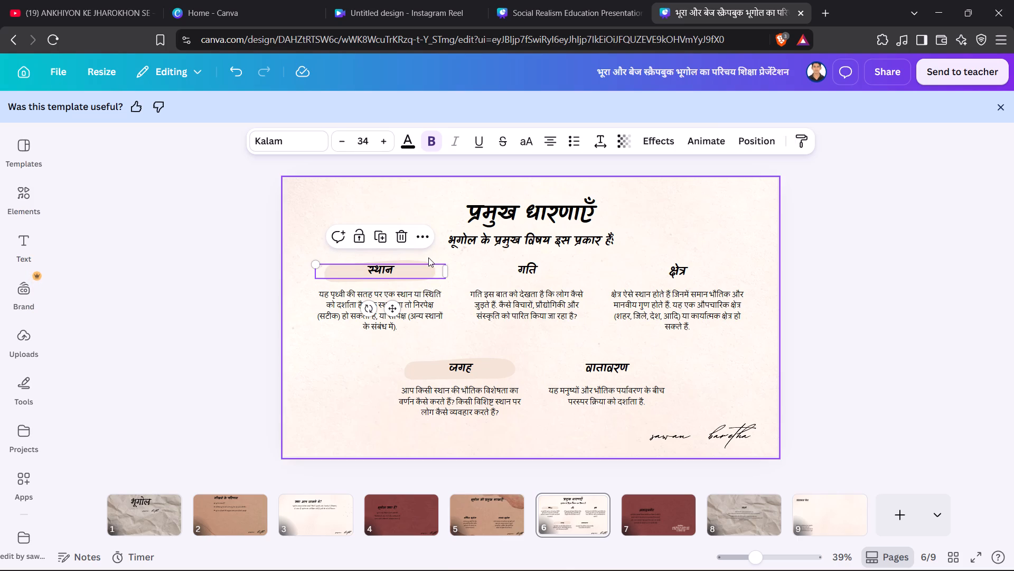
left_click(428, 256)
left_click(426, 260)
key("Delete")
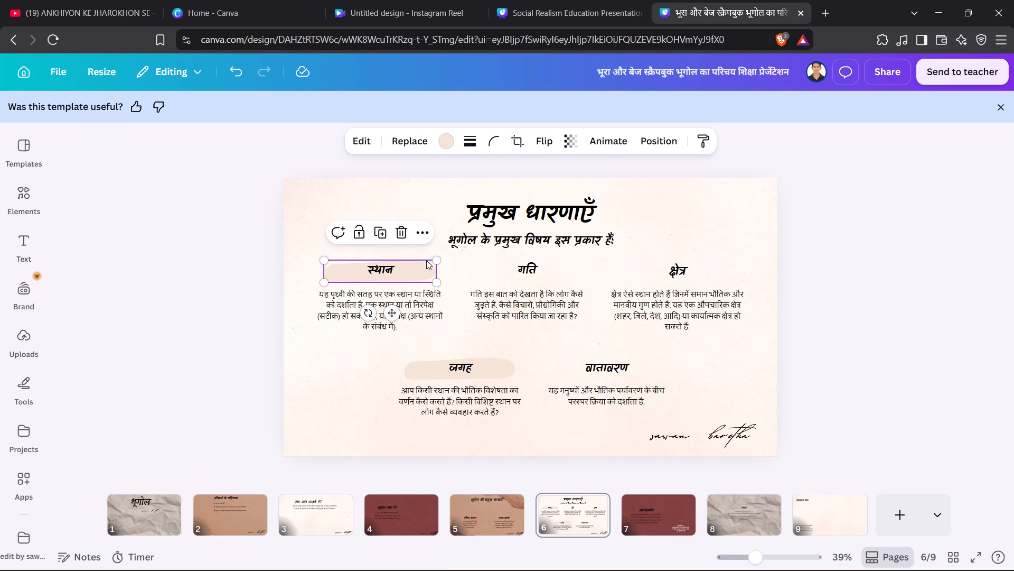
left_click(509, 357)
key("Delete")
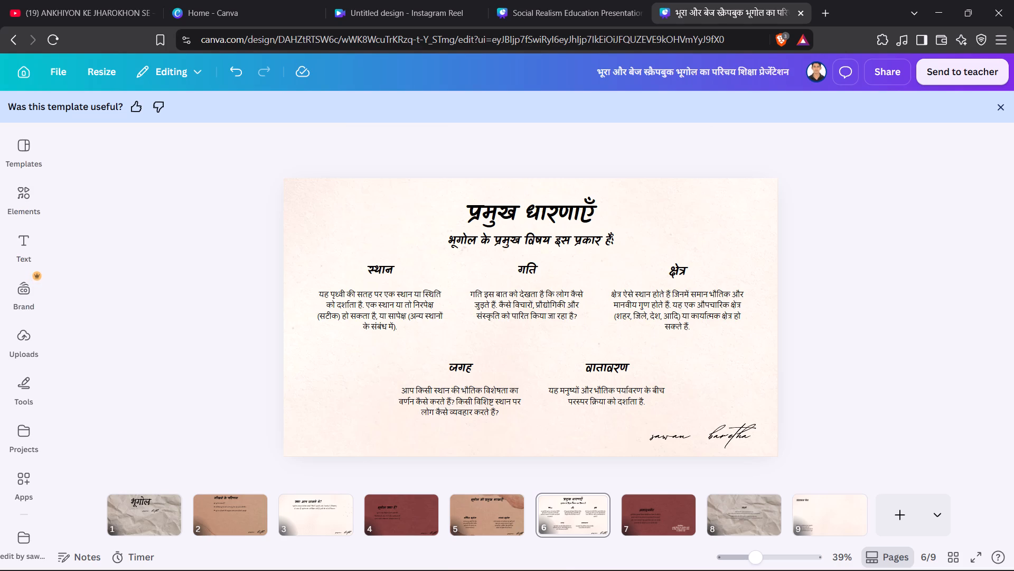
Move the वैकल्पिक note on page 7 to just below the असाइनमेंट paragraph.
key("Right")
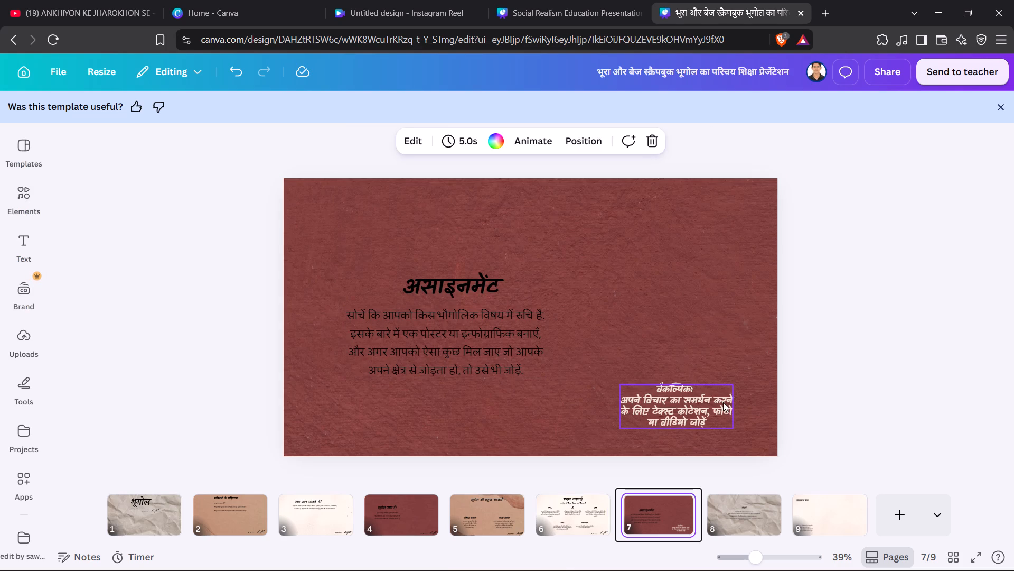
left_click_drag(723, 402, 504, 411)
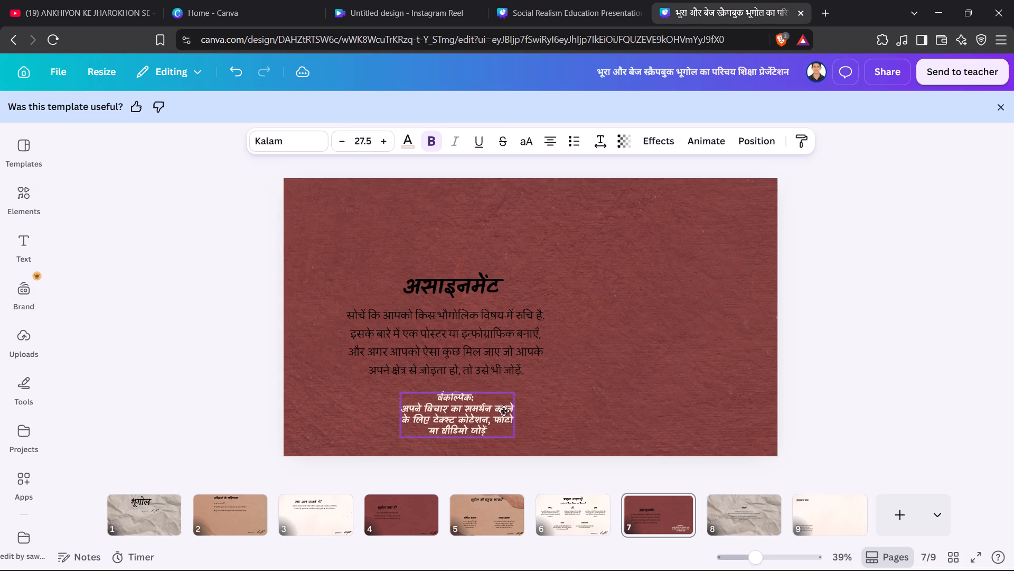
left_click_drag(504, 411, 495, 408)
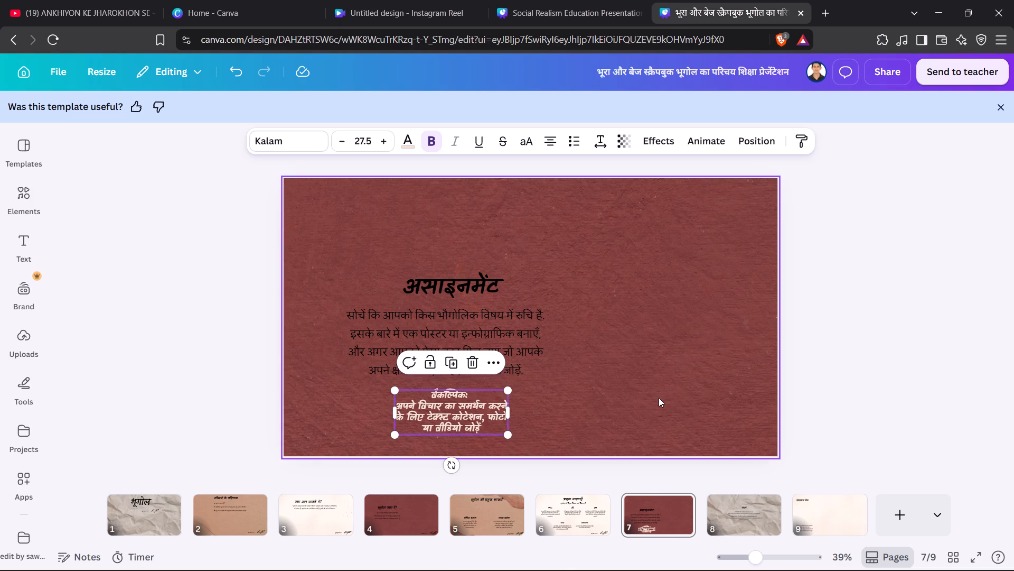
Paste the author-name signature onto page 7 and place it in the page's lower right corner.
left_click(659, 398)
key("ctrl+v")
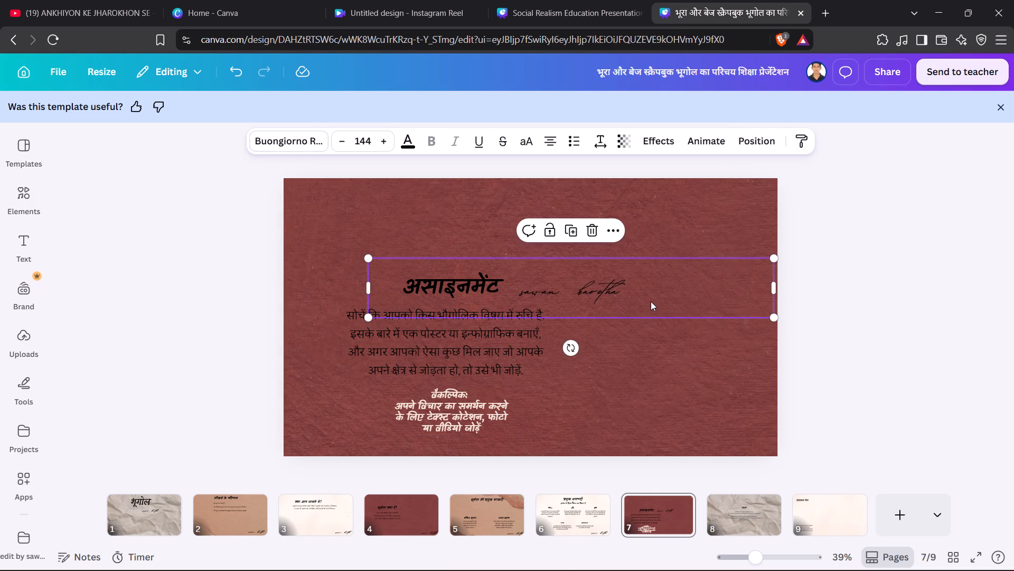
left_click_drag(651, 301, 793, 449)
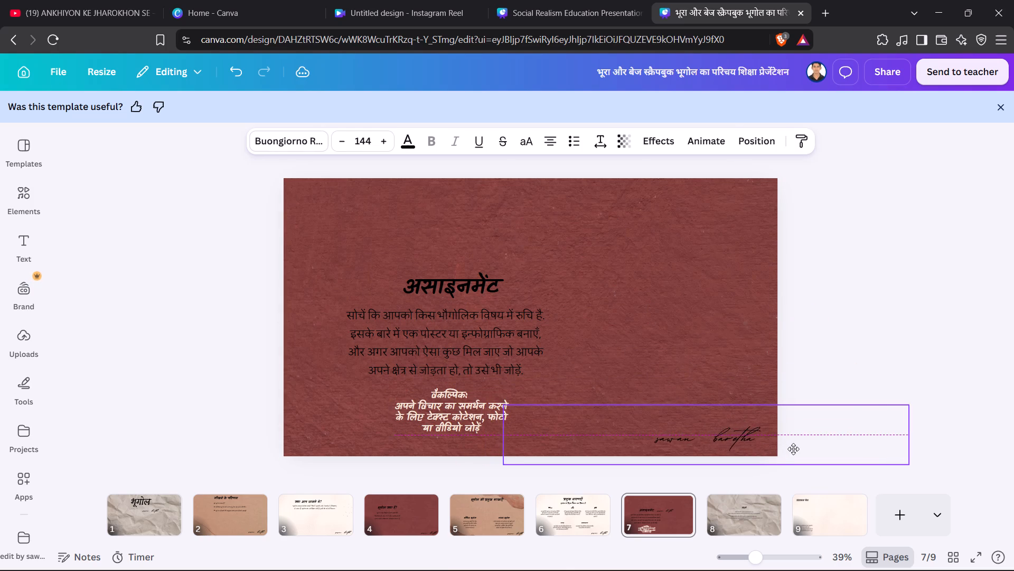
left_click_drag(793, 449, 797, 450)
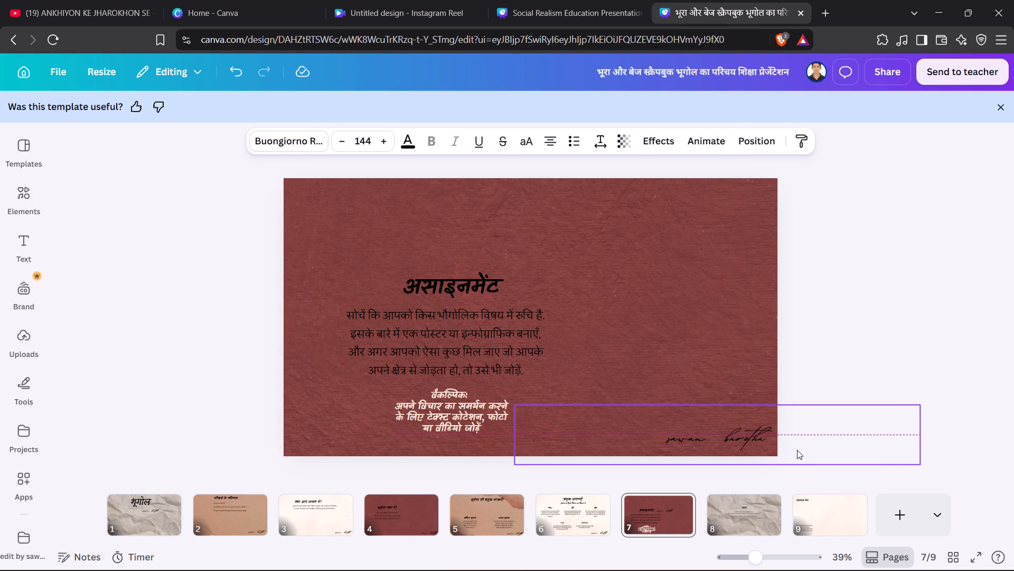
Paste the author-name signature onto page 8 and place it in the page's lower right corner.
left_click(737, 523)
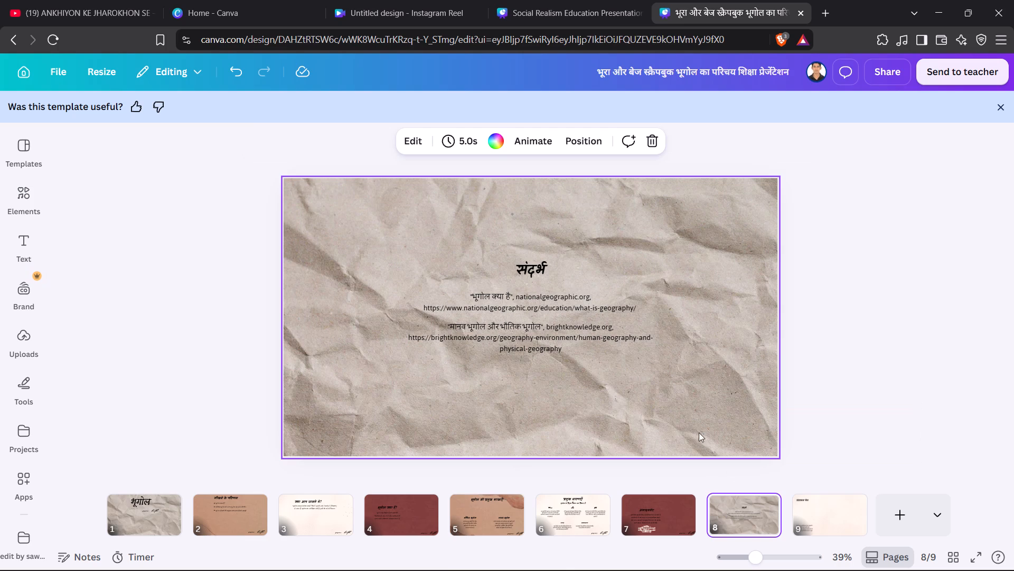
key("ctrl+v")
left_click_drag(630, 278, 692, 383)
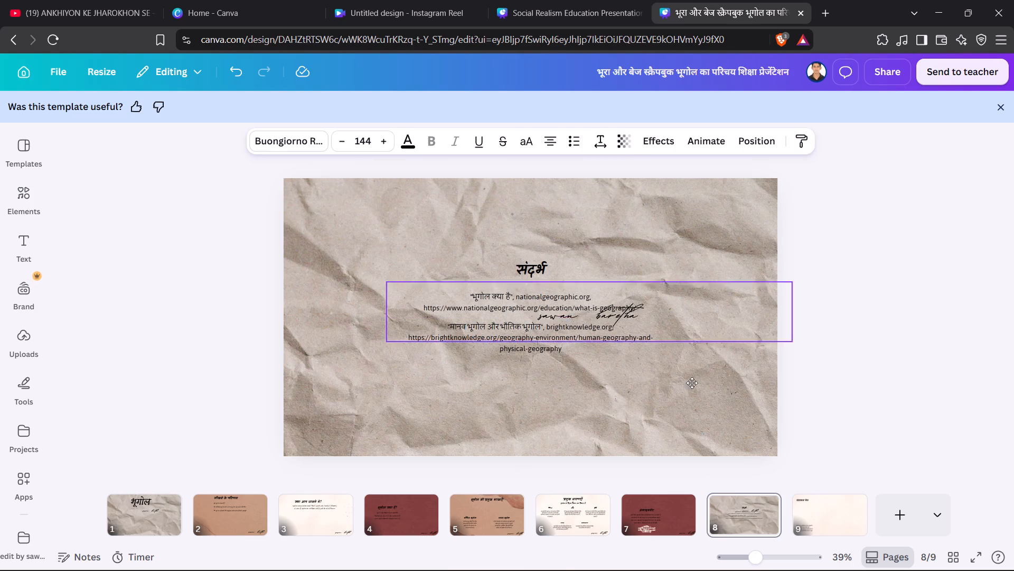
left_click_drag(692, 383, 777, 433)
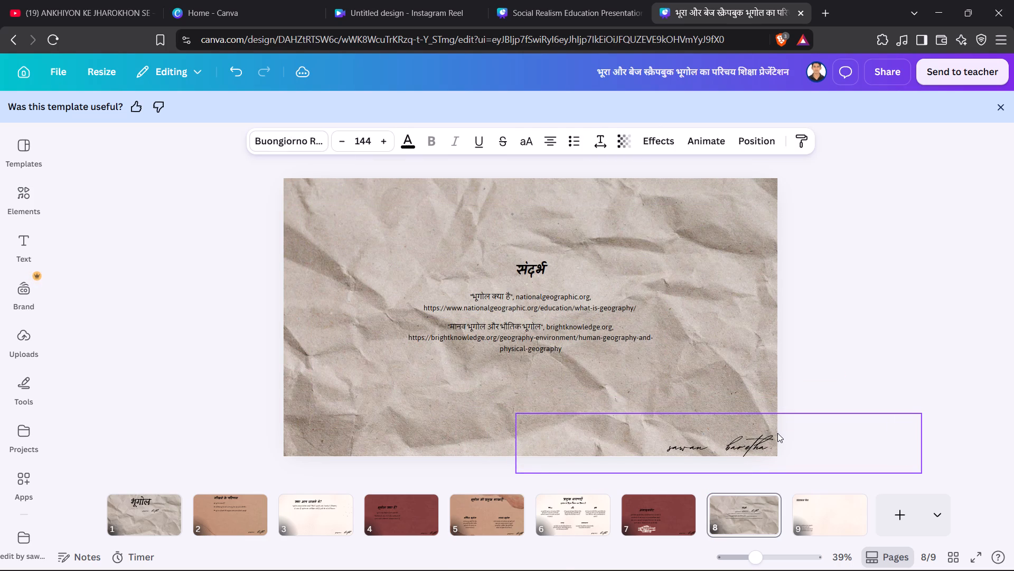
left_click(777, 433)
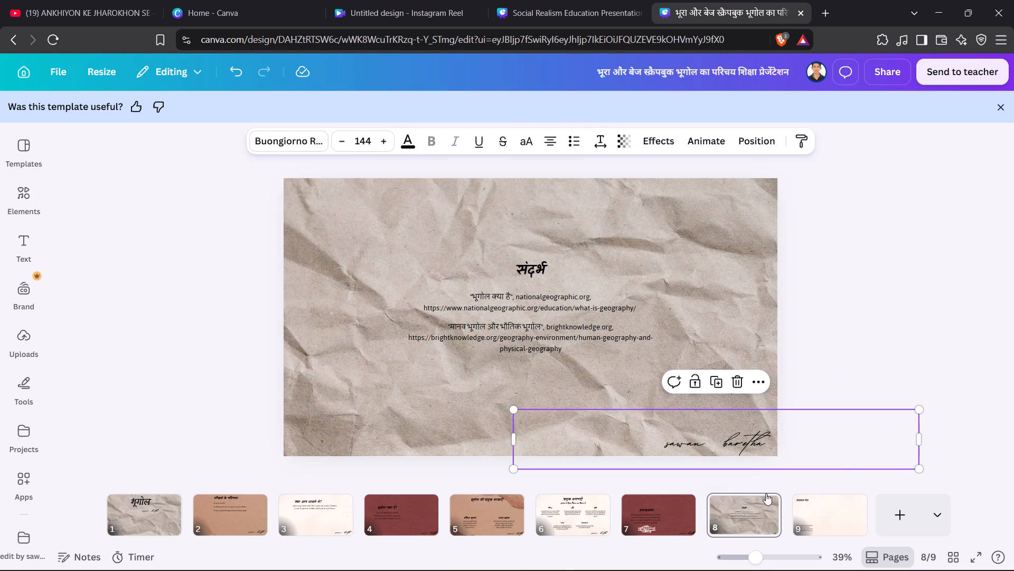
Paste the author-name signature onto page 9 and place it in the page's lower right corner.
left_click(808, 514)
key("ctrl+v")
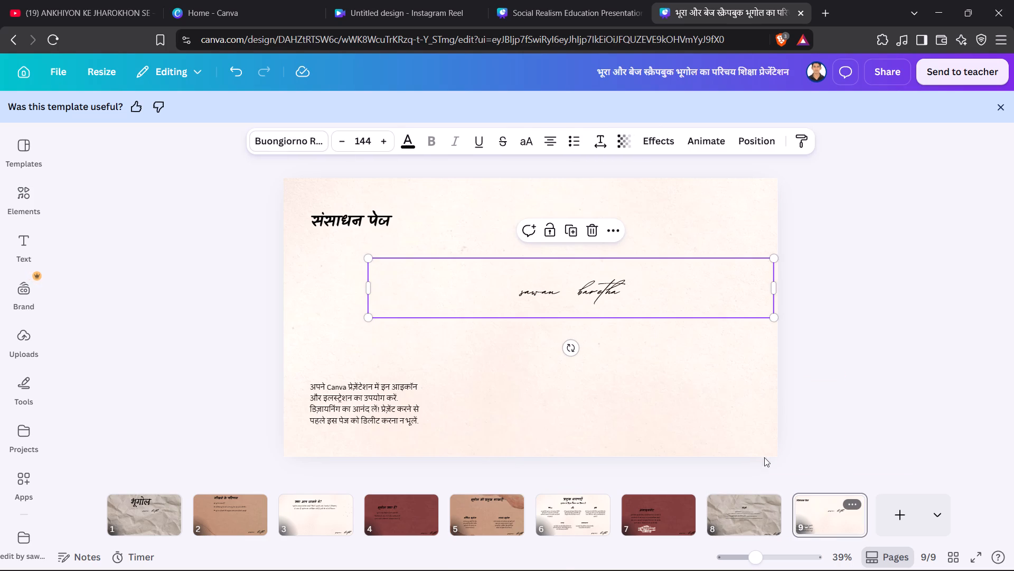
left_click_drag(697, 284, 848, 431)
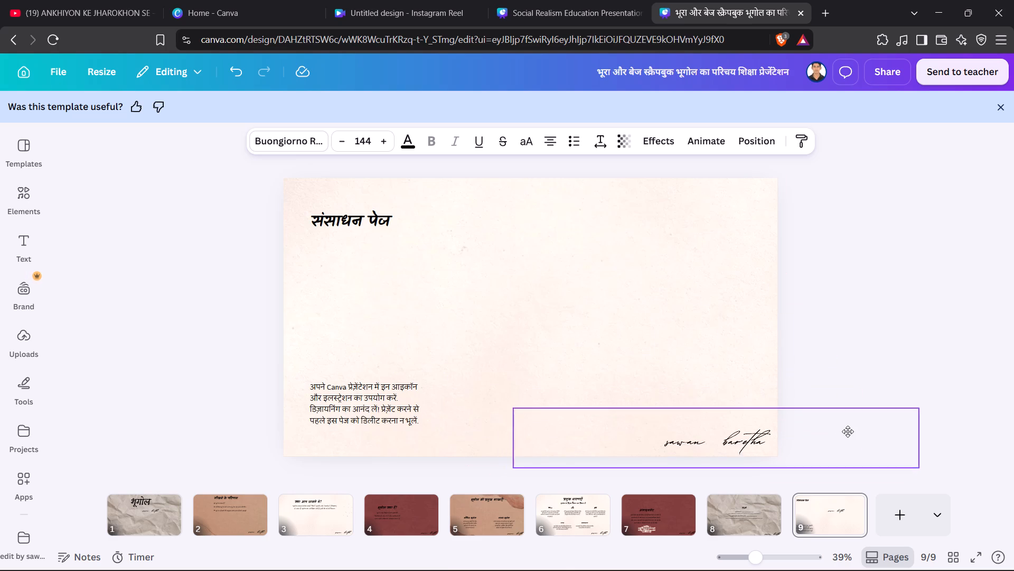
left_click_drag(848, 431, 850, 431)
left_click_drag(850, 431, 844, 437)
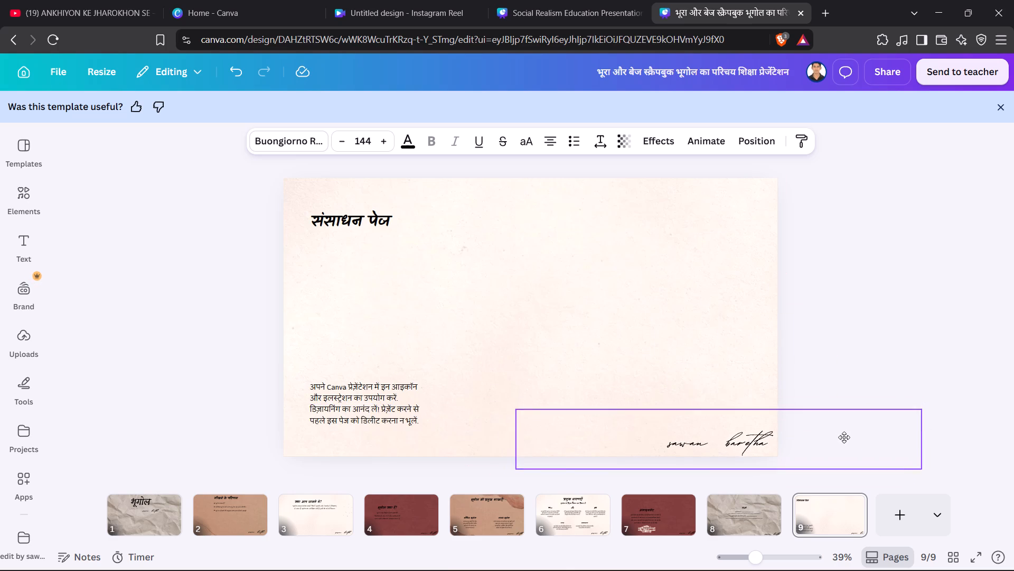
left_click_drag(844, 437, 843, 437)
Move page 9's body paragraph up beneath the संसाधन पेज heading.
left_click_drag(373, 396, 367, 279)
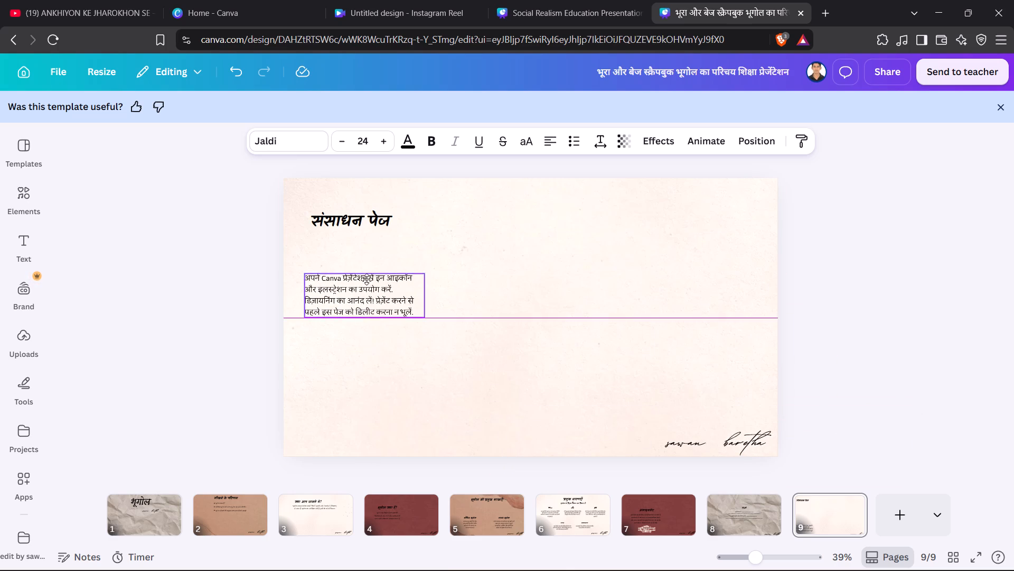
left_click_drag(367, 279, 366, 263)
Move page 1's author-name signature from below the भूगोल title to the page's lower right corner.
left_click(154, 514)
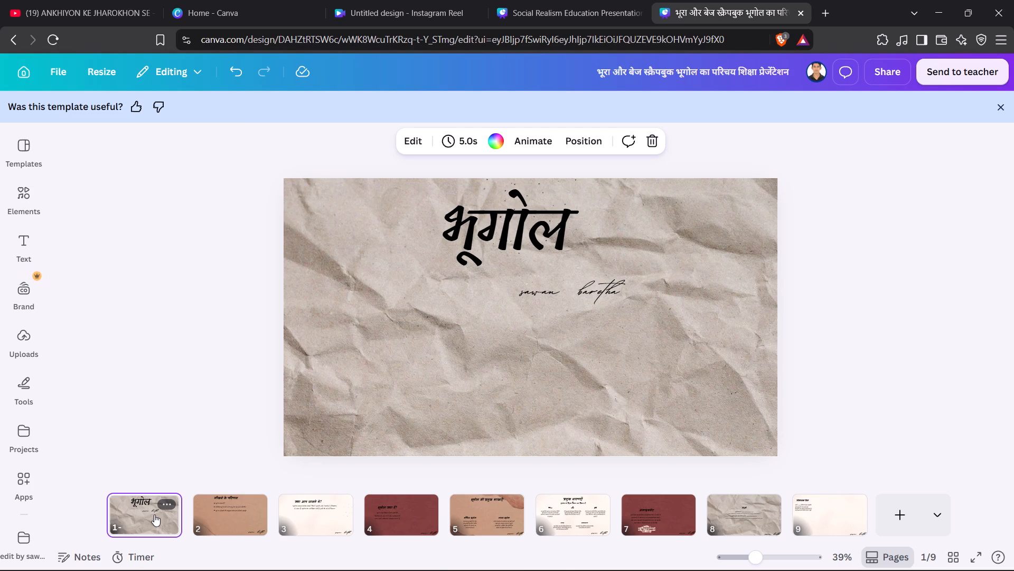
left_click(576, 292)
left_click_drag(576, 292, 712, 422)
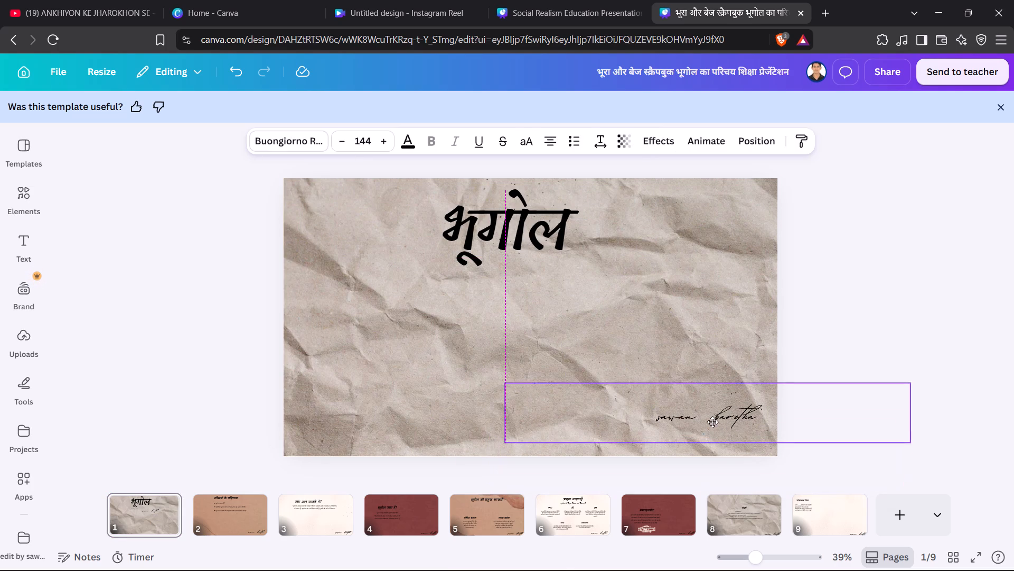
left_click_drag(712, 422, 716, 434)
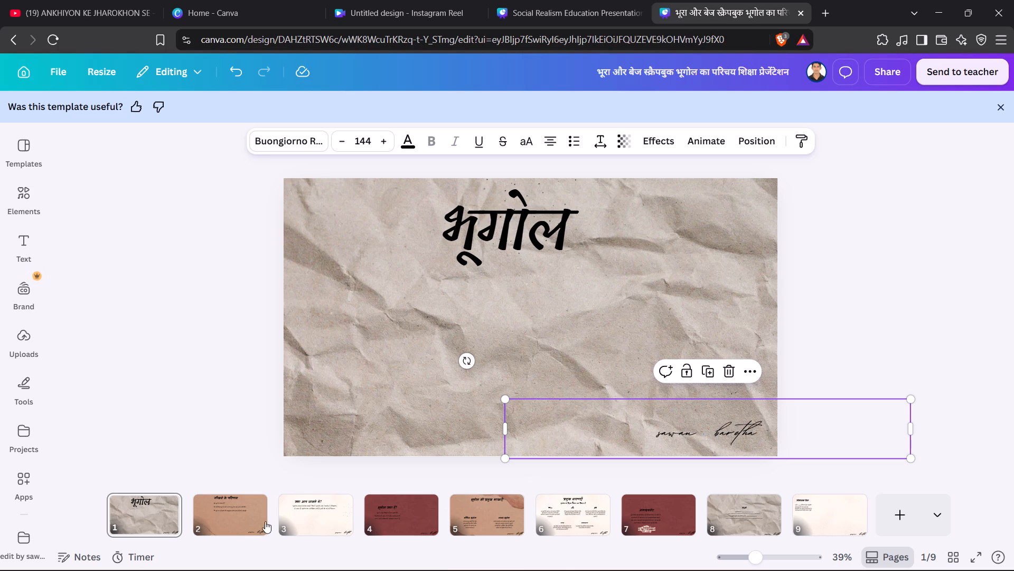
Enlarge the author-name signature on page 2 to size 220.
left_click(262, 519)
left_click(663, 431)
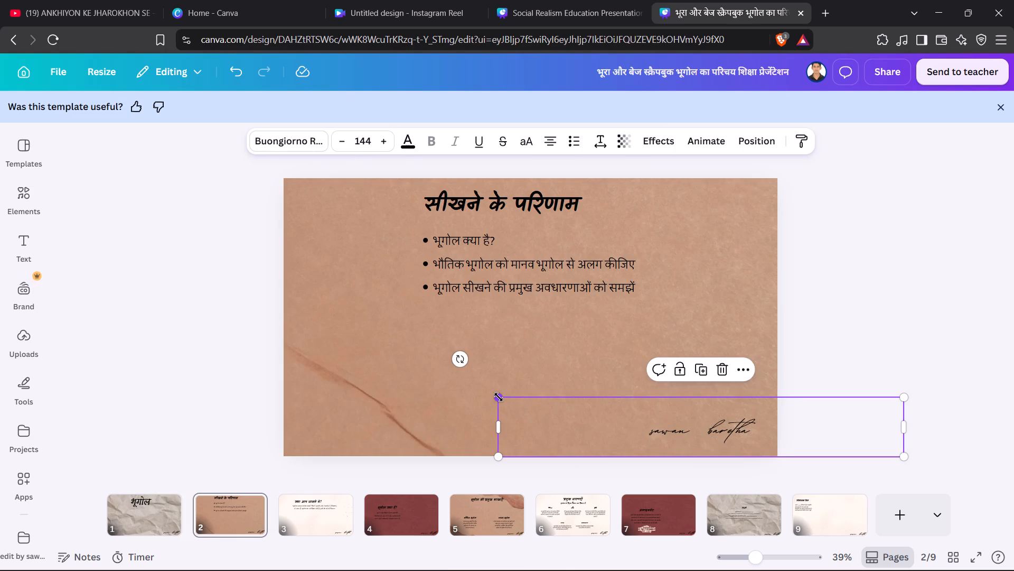
left_click_drag(499, 397, 296, 311)
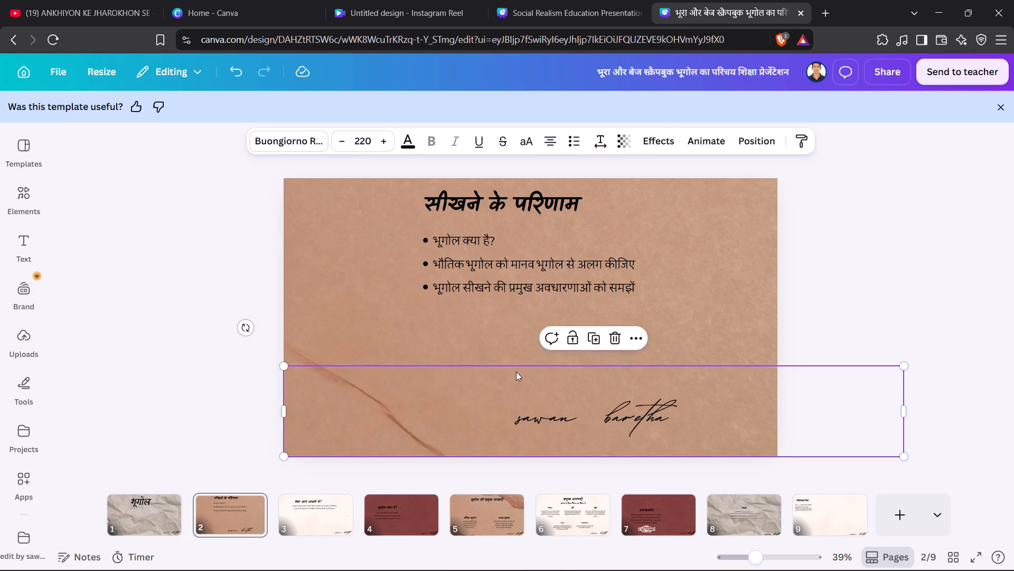
Move page 2's enlarged author-name signature into the page's lower right corner.
left_click_drag(516, 372, 608, 402)
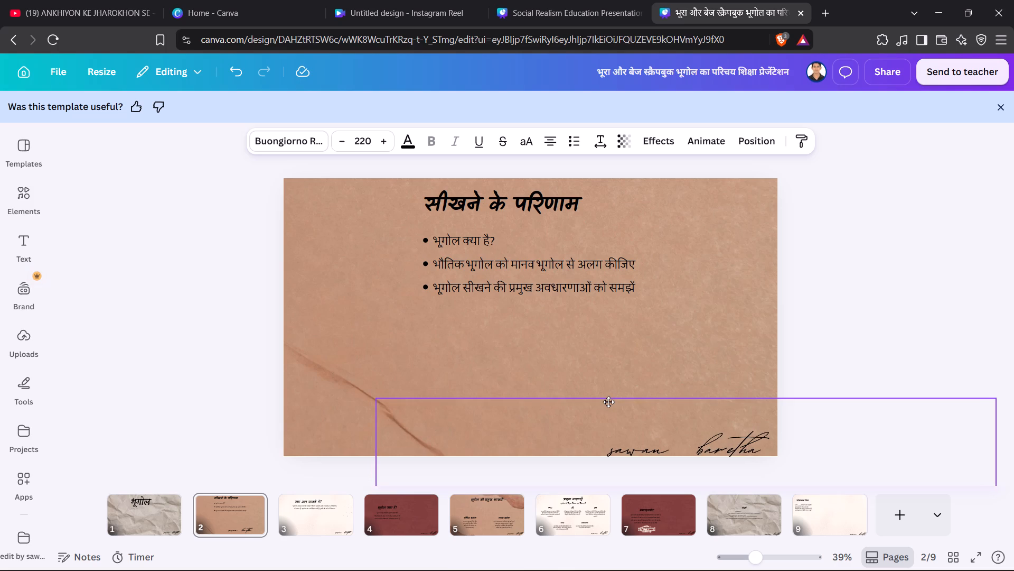
left_click_drag(608, 402, 605, 396)
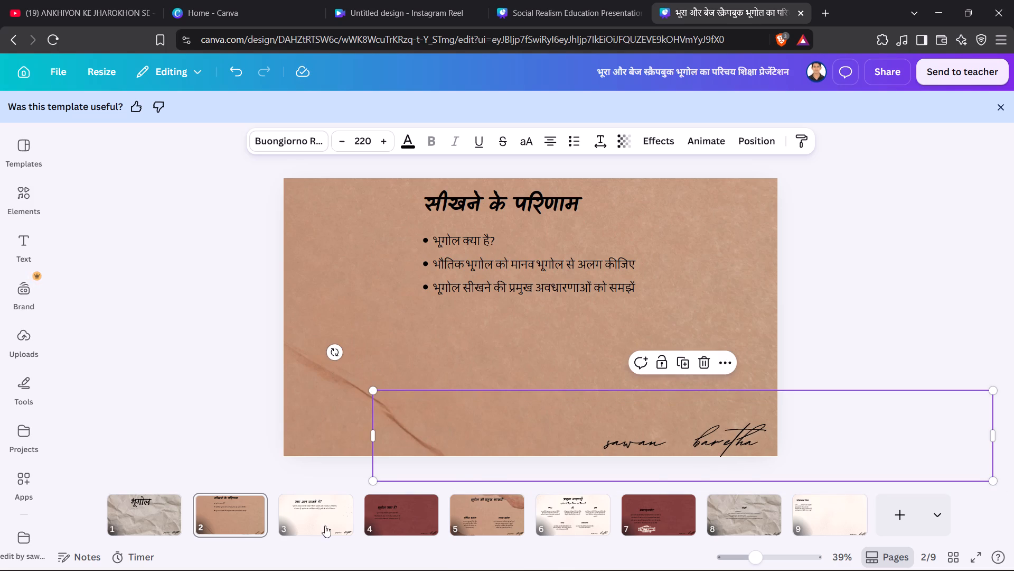
Enlarge the author-name signature on page 3 to size 171.
left_click(314, 524)
left_click(694, 431)
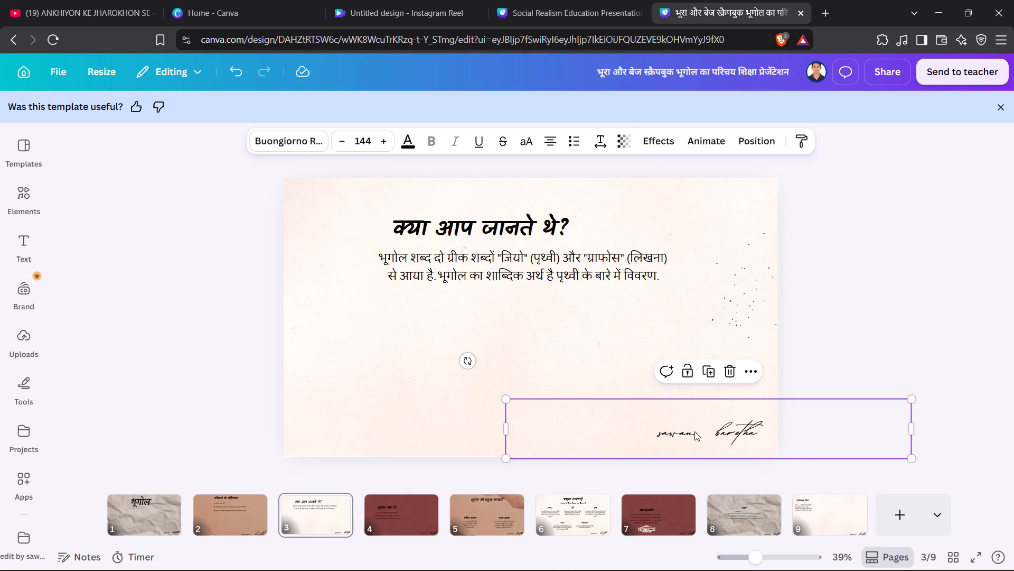
left_click_drag(505, 399, 431, 374)
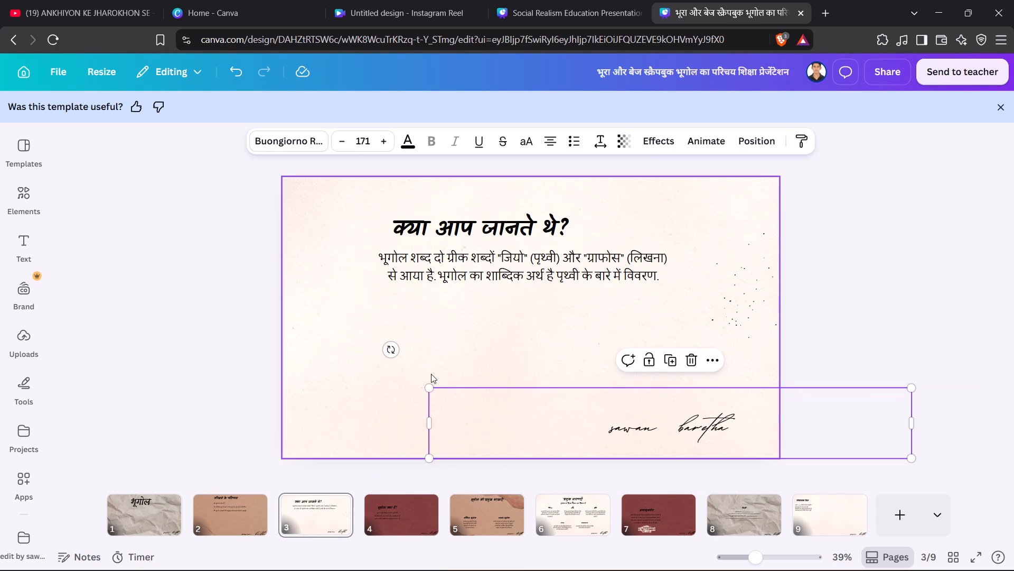
left_click(710, 269)
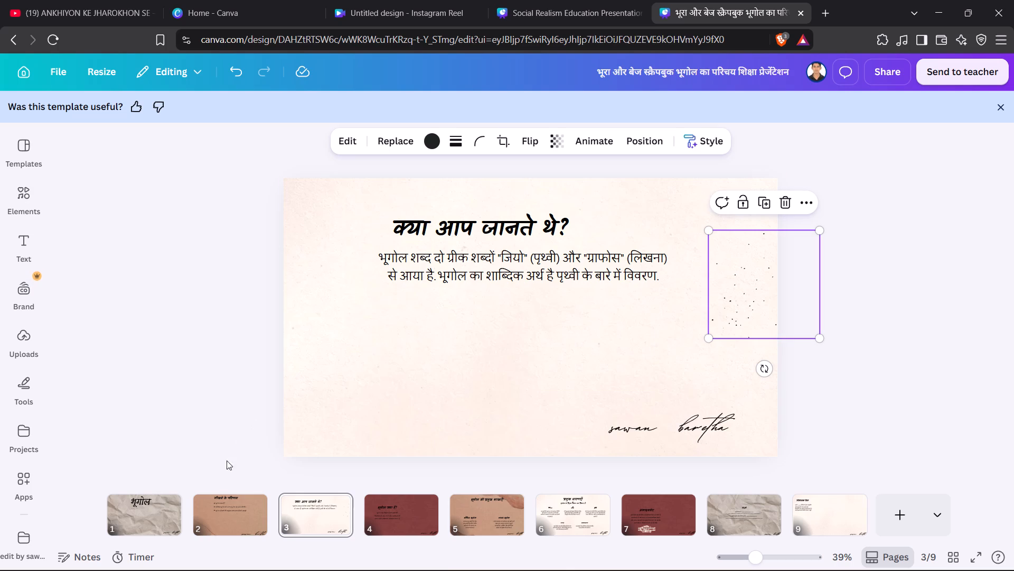
Review all nine pages in sequence, comparing text layout and author-name signature placement.
left_click(164, 526)
key("Right")
key("Right")
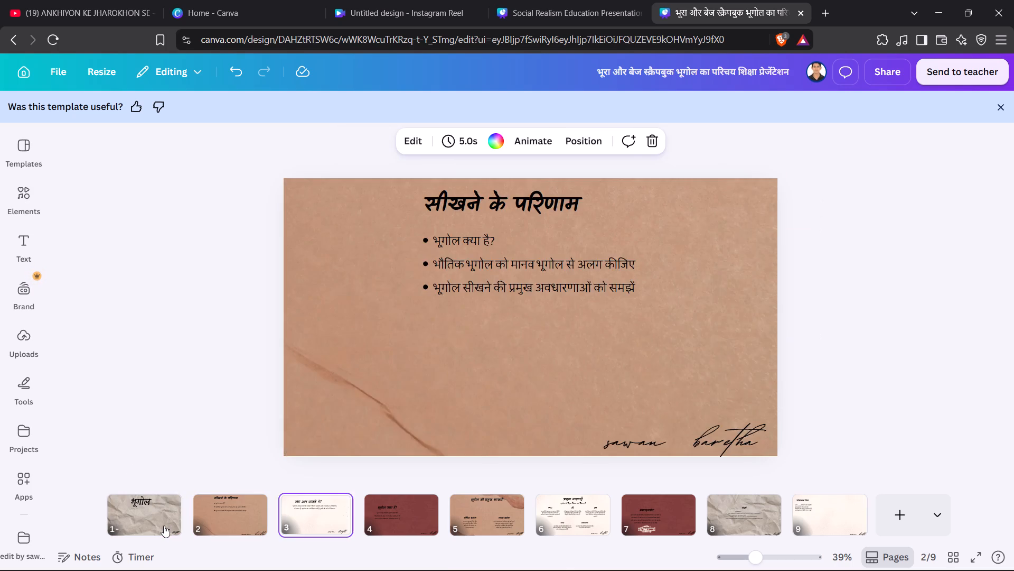
key("Right")
key("Right")
key("Right")
key("Right")
key("Right")
key("Right")
key("Right")
key("Right")
key("Right")
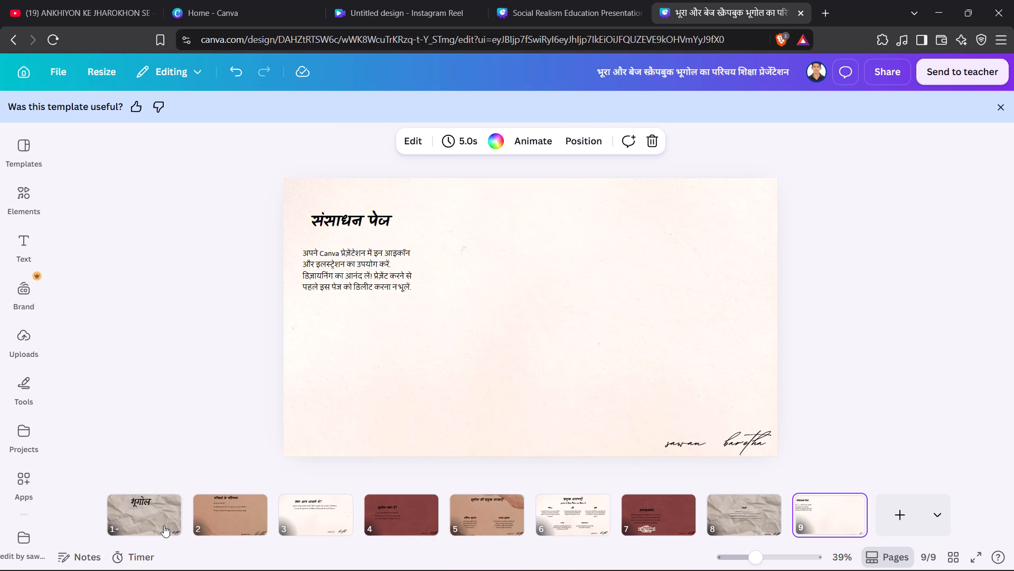
key("Right")
key("Left")
key("Left")
key("Left")
key("Left")
key("Left")
key("Left")
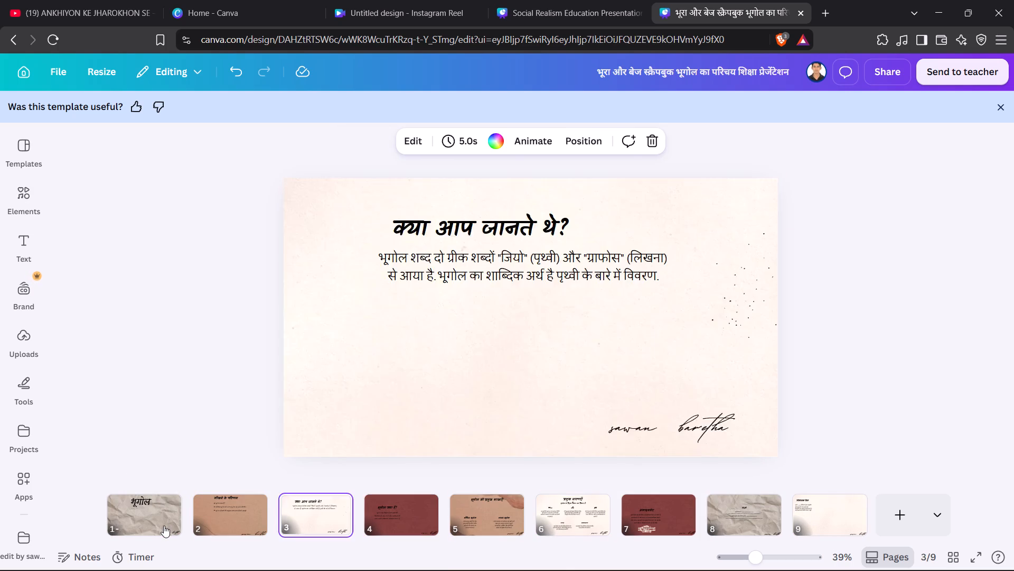
key("Left")
key("Left")
key("Left")
key("Left")
key("Right")
key("Left")
key("Right")
key("Right")
key("Right")
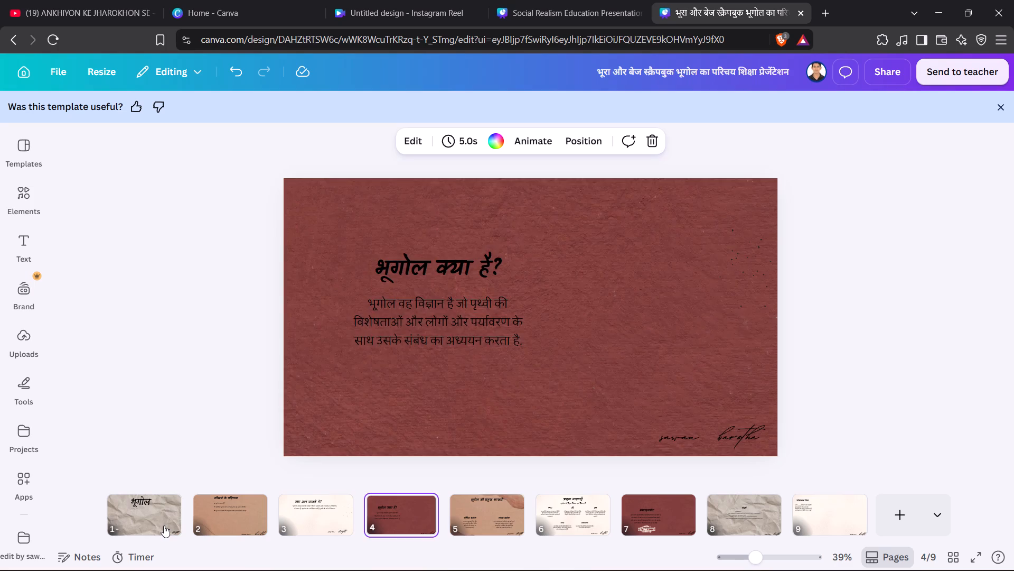
key("Right")
key("Right")
key("Right")
key("Right")
key("Right")
key("Left")
key("Left")
key("Left")
key("Left")
key("Left")
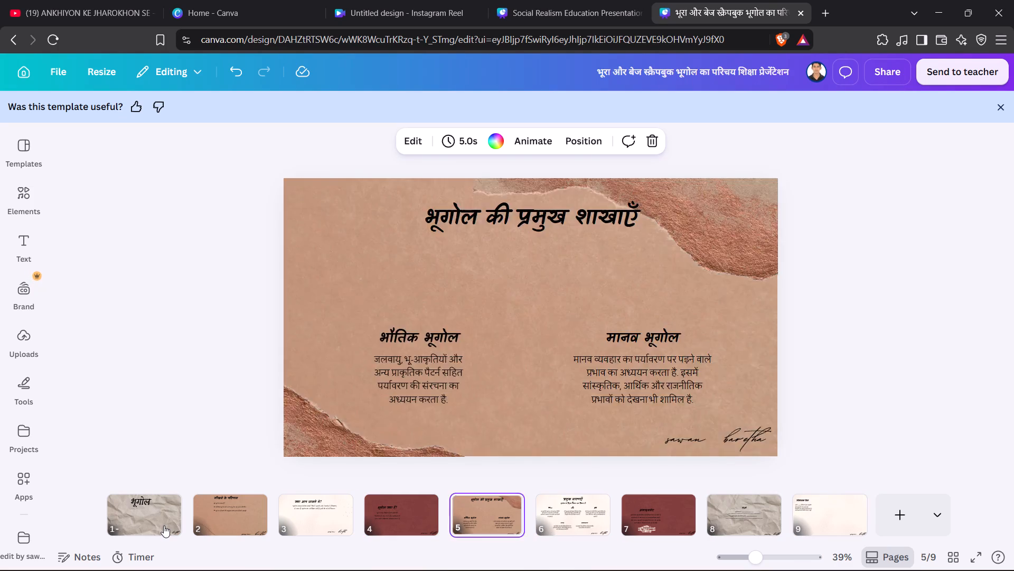
key("Left")
key("Left")
key("Right")
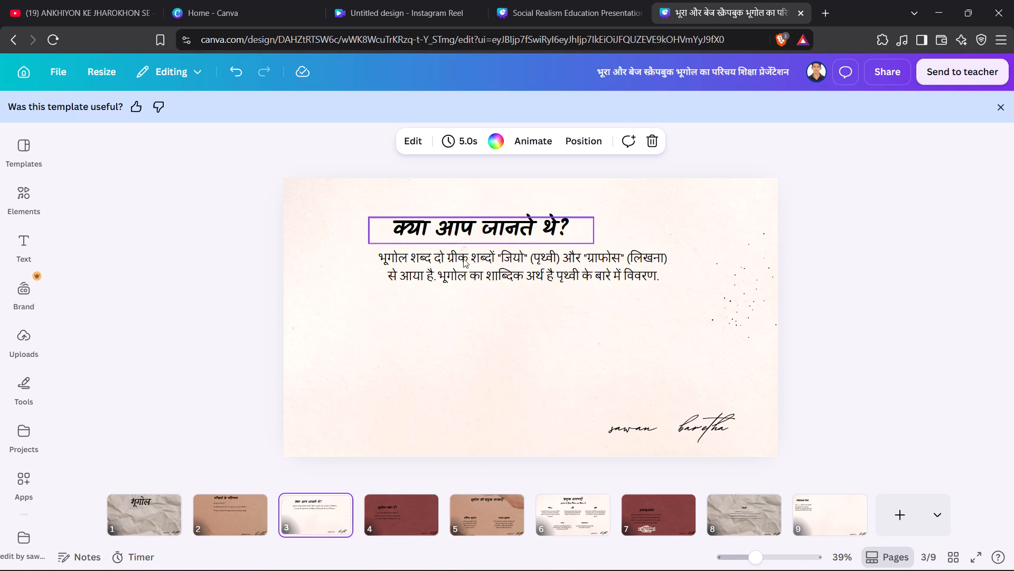
Enlarge page 3's body paragraph to size 52.6 and move it down to just below the page's middle.
left_click(467, 279)
left_click_drag(668, 281, 652, 289)
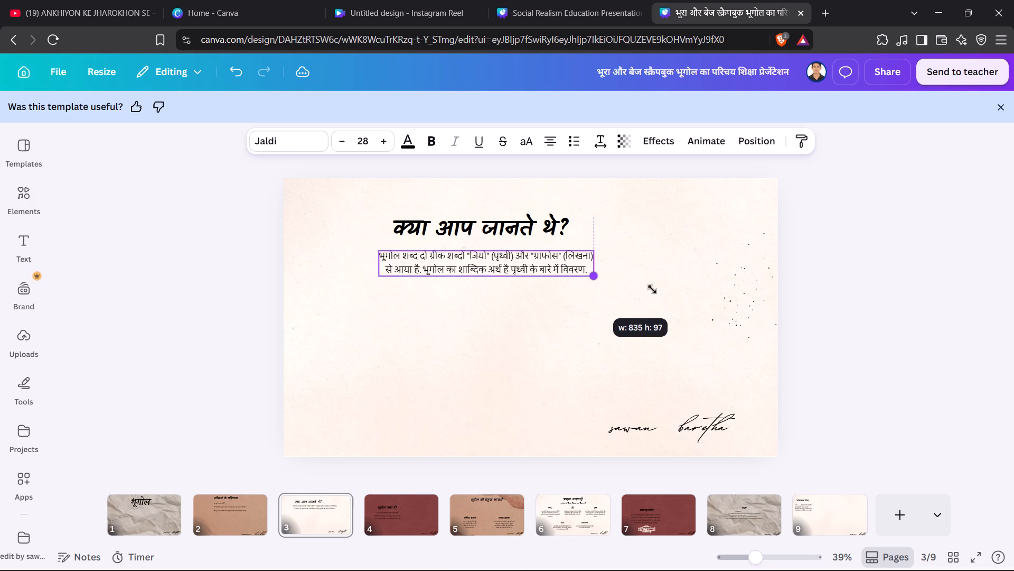
left_click_drag(652, 289, 778, 325)
left_click_drag(640, 272, 615, 310)
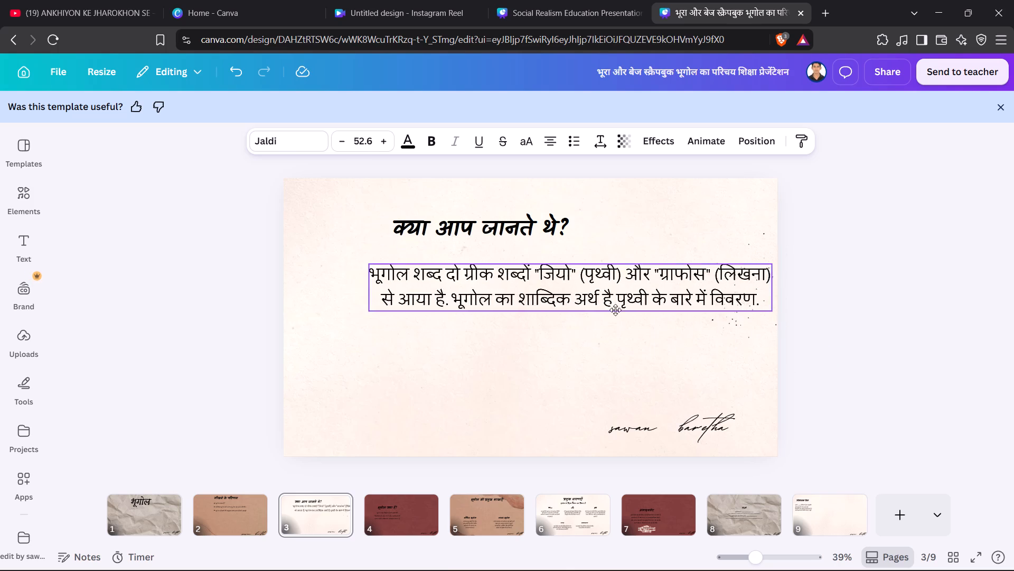
left_click_drag(615, 310, 610, 331)
Move page 3's क्या आप जानते थे? heading down so it sits centred above the enlarged paragraph.
left_click_drag(526, 228, 543, 241)
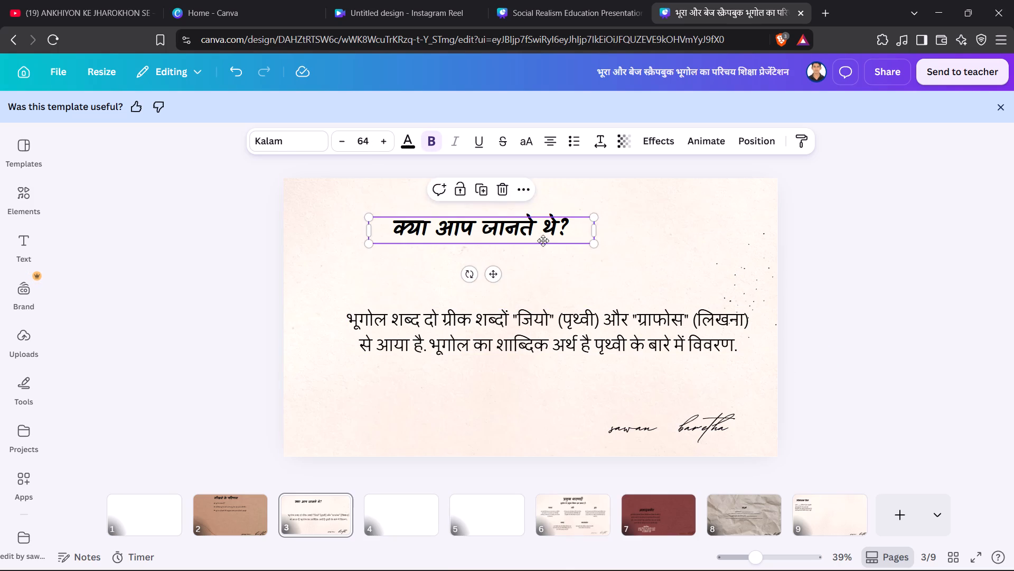
left_click_drag(543, 241, 604, 283)
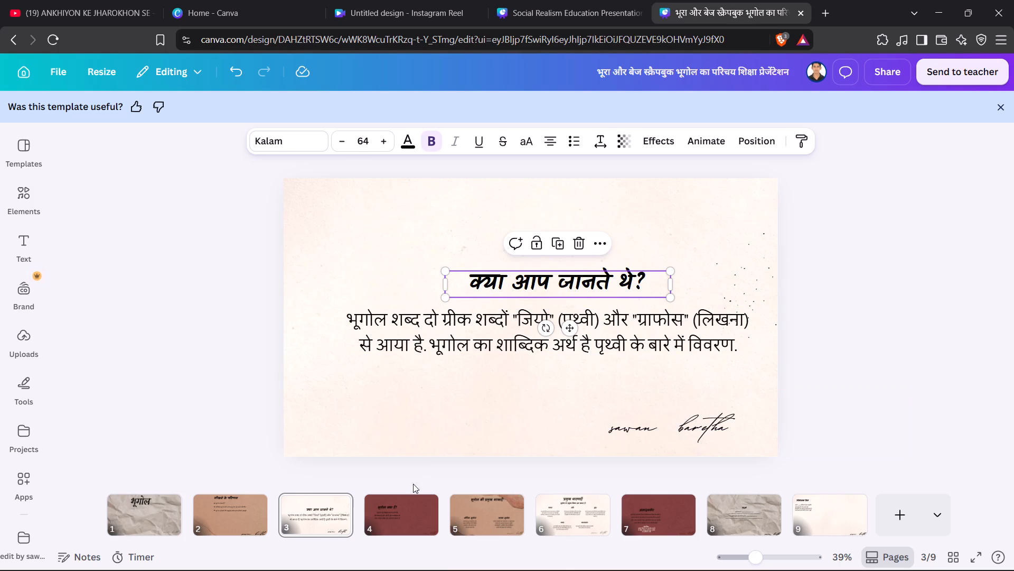
Move page 4's भूगोल क्या है? heading and its paragraph to the centre of the page.
left_click(405, 509)
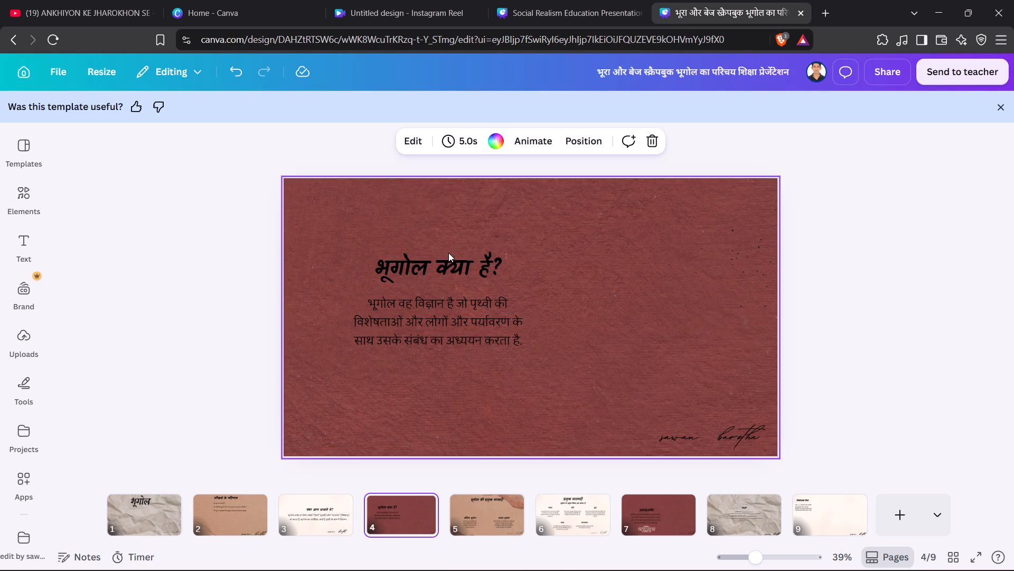
left_click_drag(450, 264, 544, 269)
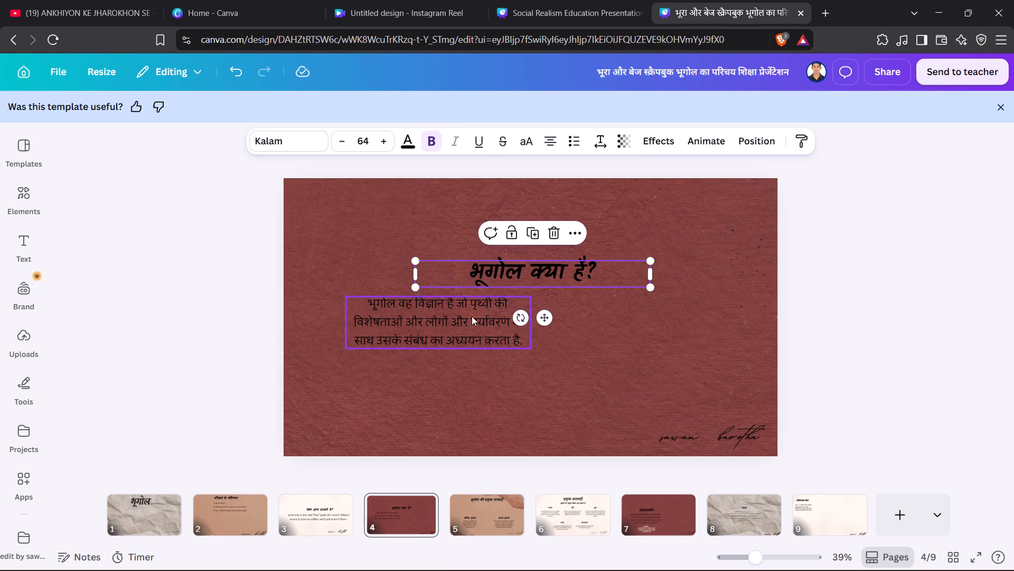
left_click(471, 317)
left_click_drag(471, 317, 572, 322)
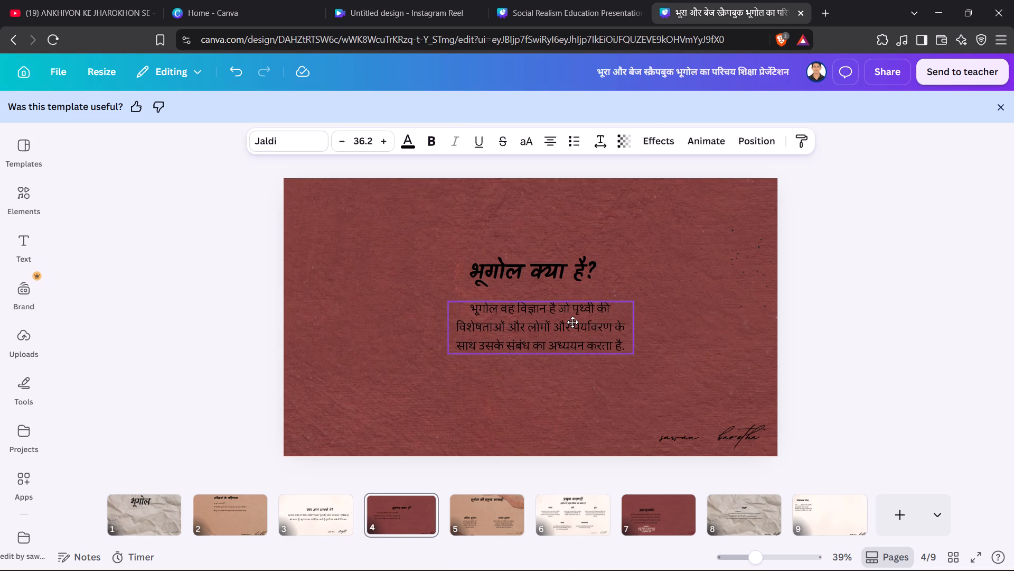
left_click_drag(572, 322, 562, 322)
Move page 5's भौतिक भूगोल subheading and its paragraph up, closer to the page title.
left_click(496, 512)
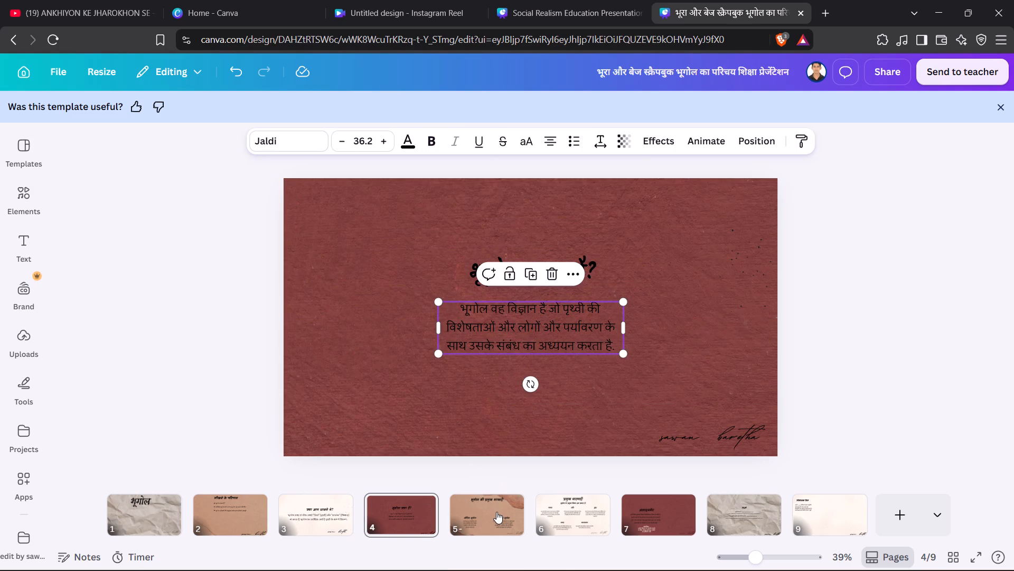
left_click_drag(455, 335, 511, 270)
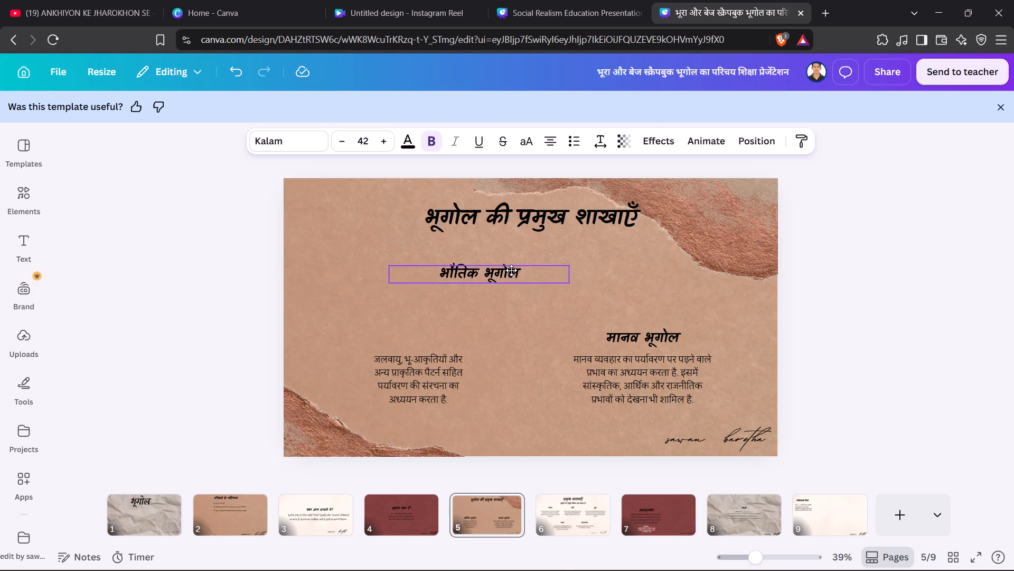
left_click_drag(511, 270, 474, 274)
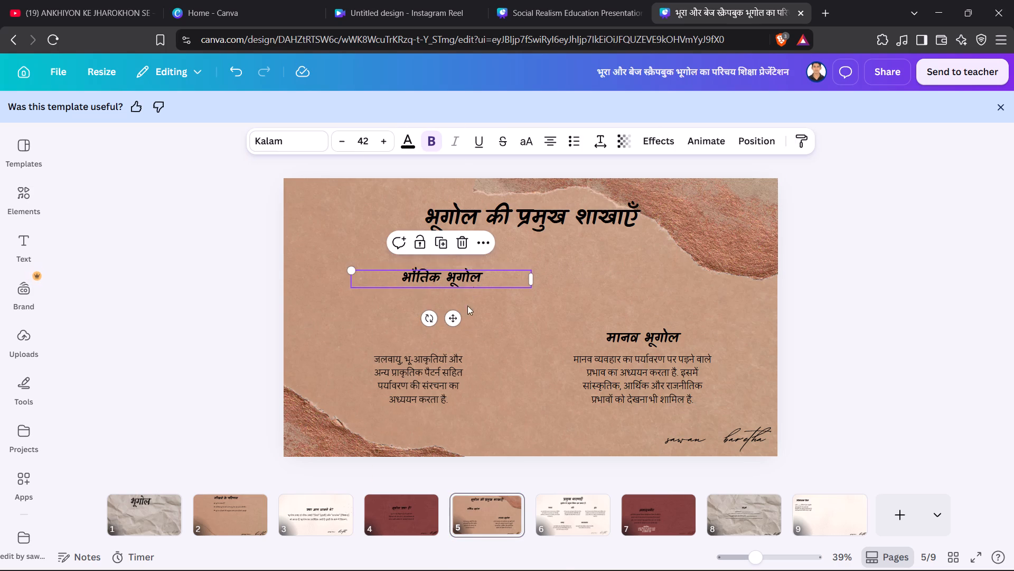
left_click_drag(448, 377, 473, 311)
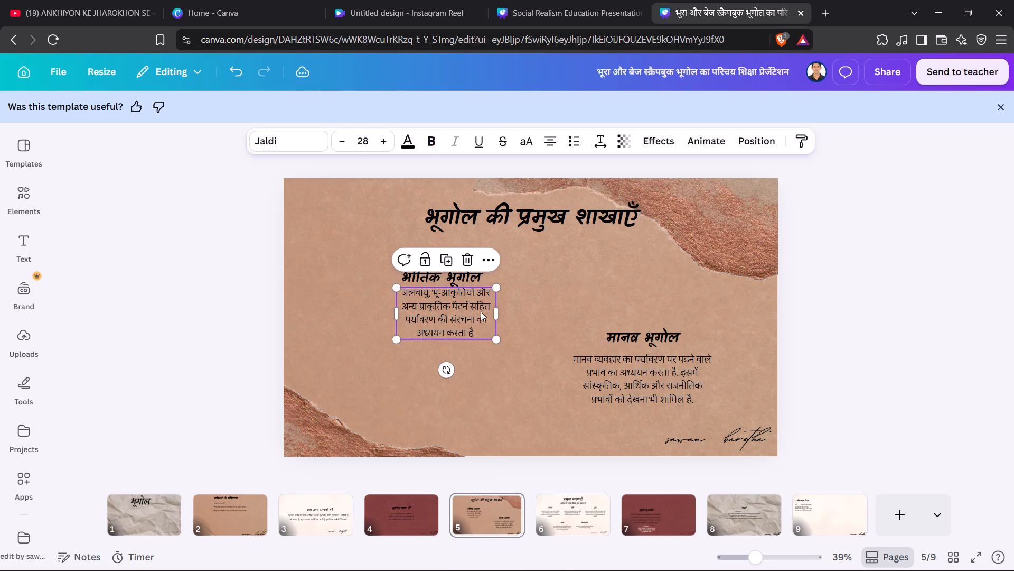
Move page 5's मानव भूगोल subheading beneath the भौतिक भूगोल paragraph.
left_click_drag(668, 344, 482, 380)
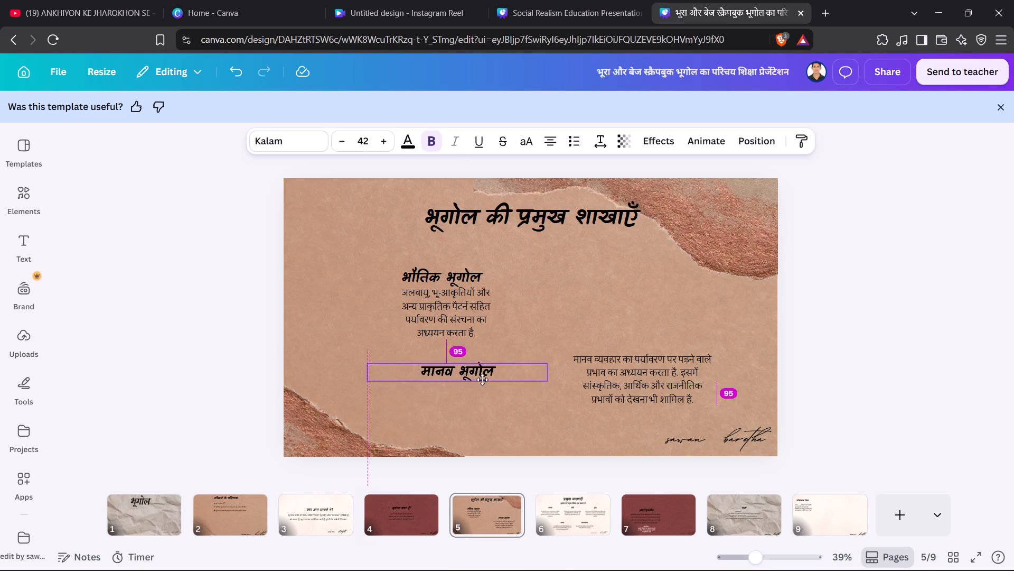
left_click_drag(482, 380, 473, 368)
Delete the two torn-paper images from the upper right and lower left corners of page 5.
left_click(747, 202)
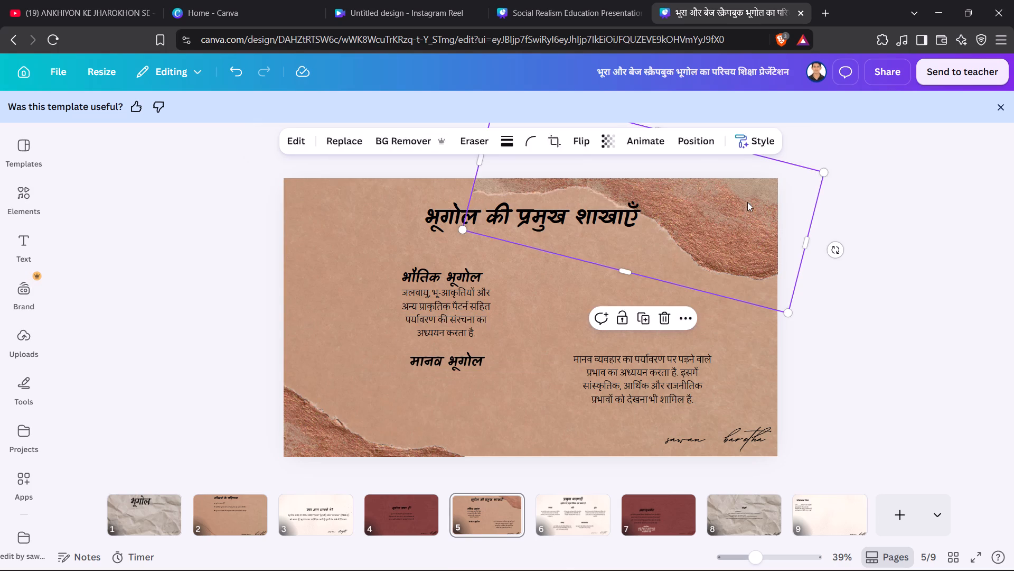
key("Delete")
left_click(326, 431)
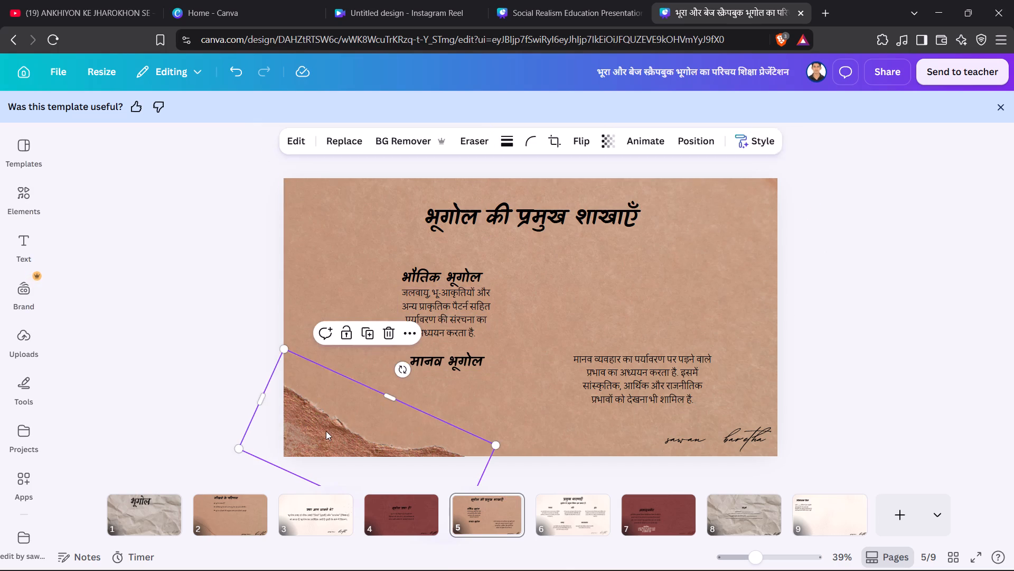
key("Delete")
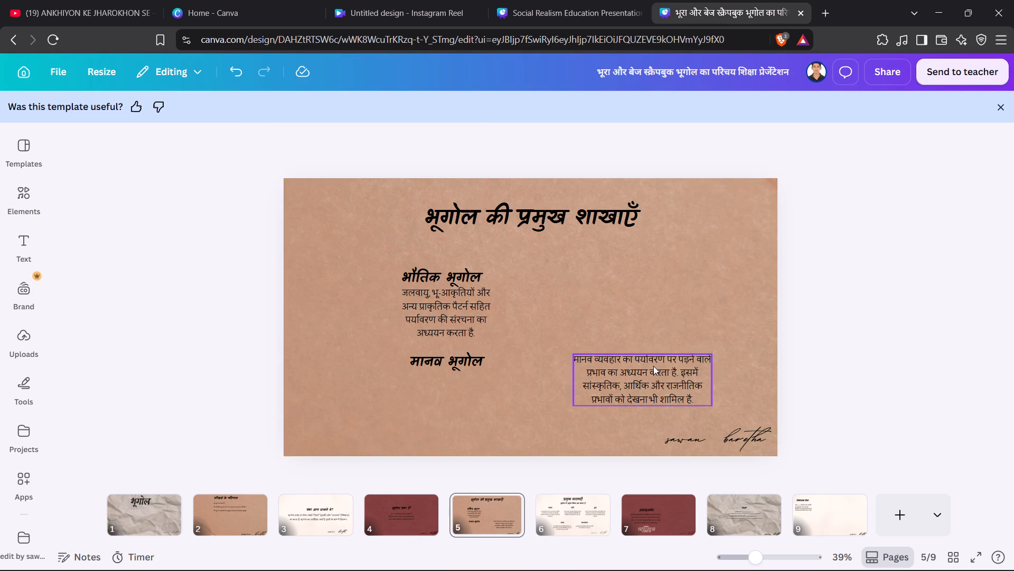
Move page 5's मानव भूगोल paragraph to the left column's bottom and position its subheading directly above it.
left_click_drag(653, 367, 479, 403)
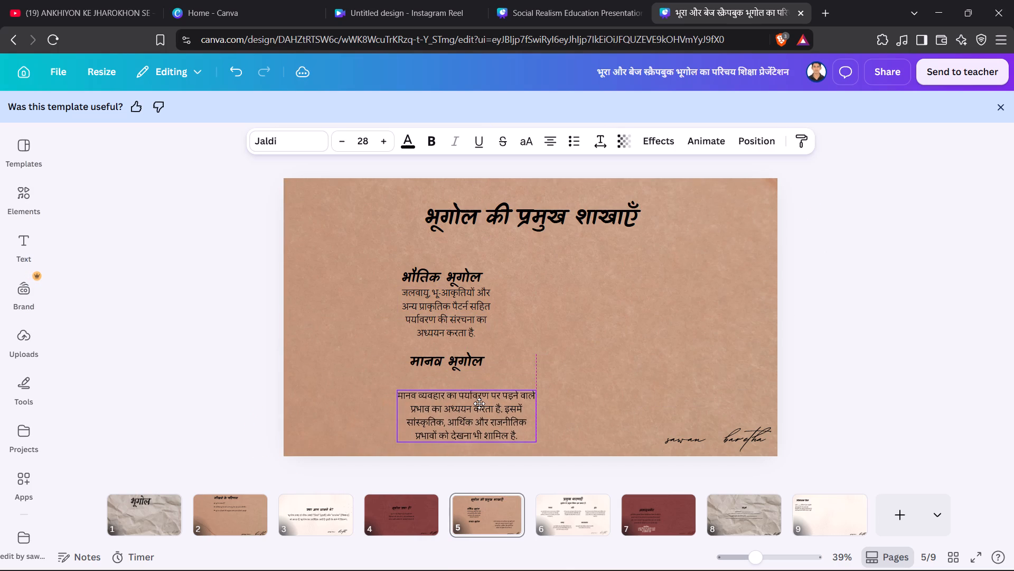
left_click_drag(479, 403, 481, 404)
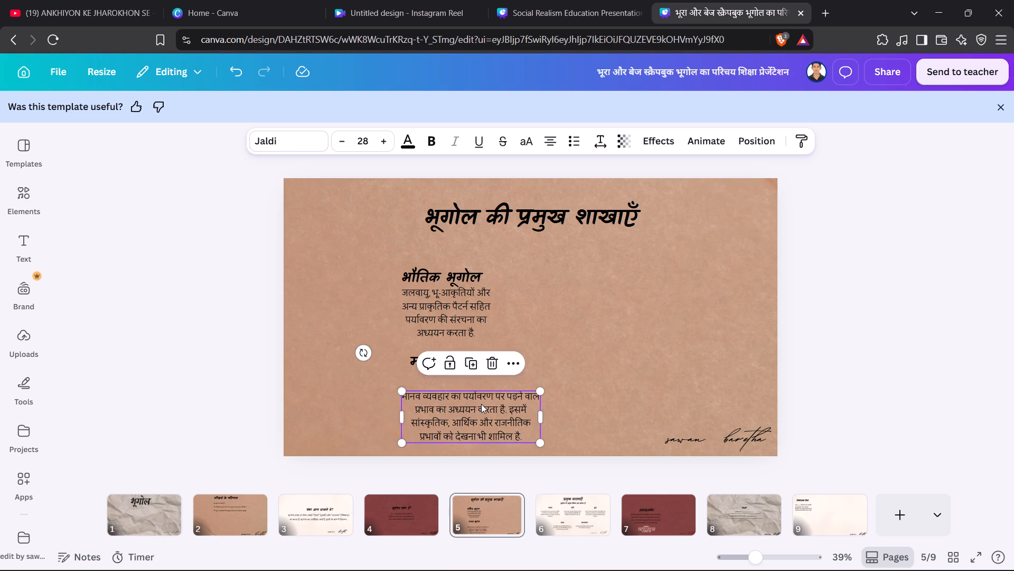
left_click(411, 362)
left_click_drag(411, 362, 425, 372)
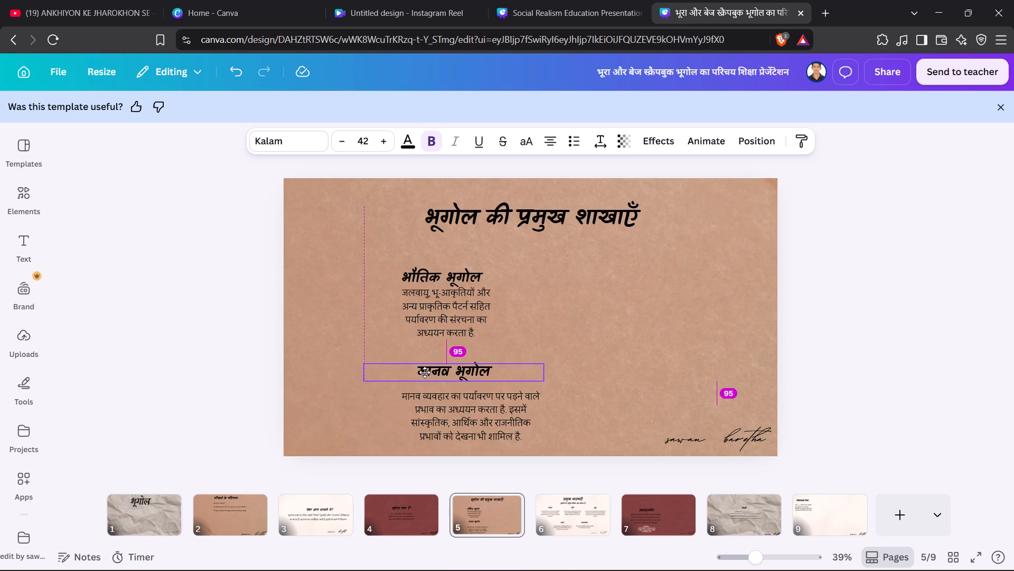
left_click_drag(425, 372, 433, 374)
Shift page 6's स्थान subheading and its paragraph slightly left.
left_click(583, 523)
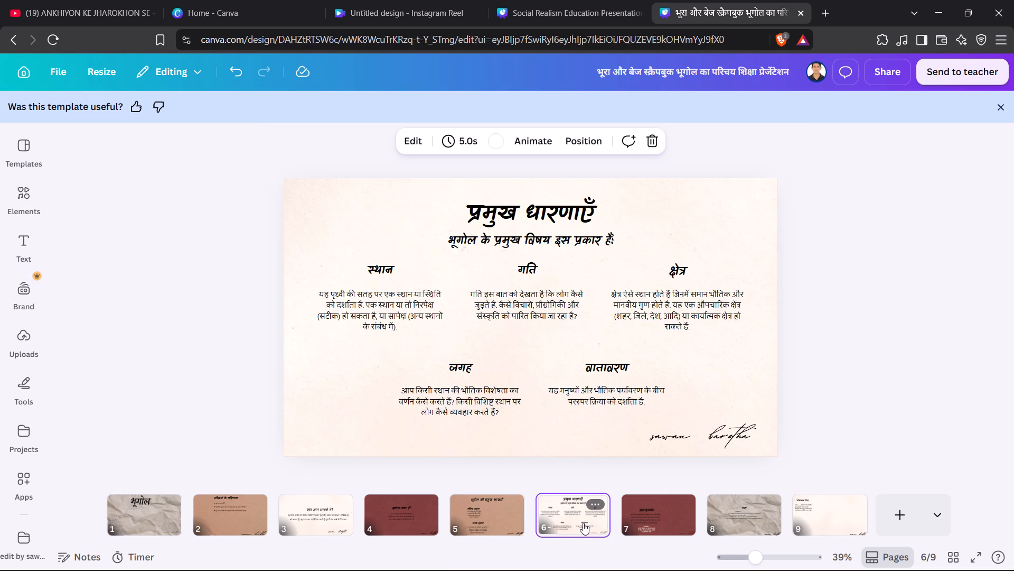
left_click_drag(388, 275, 371, 276)
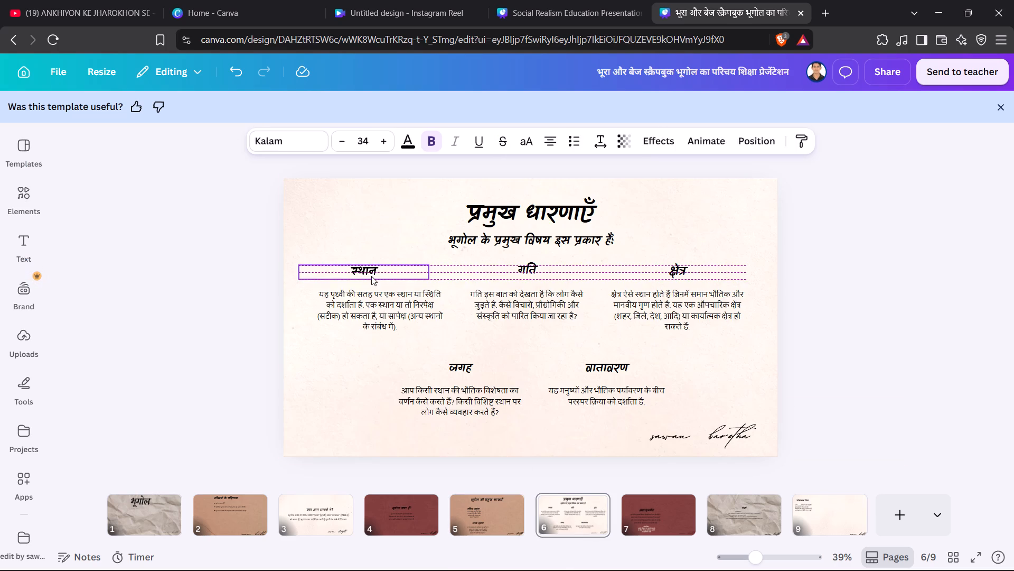
left_click(382, 304)
left_click_drag(382, 304, 374, 304)
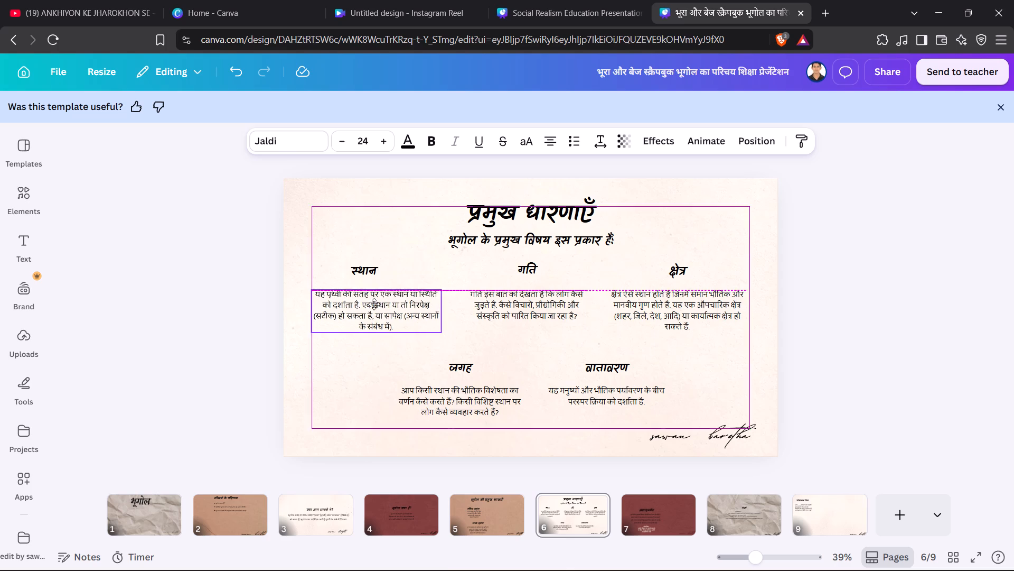
left_click_drag(374, 304, 373, 304)
Move page 6's जगह subheading and its paragraph left, beneath the स्थान text.
left_click_drag(457, 371, 365, 375)
left_click(452, 400)
left_click_drag(452, 400, 378, 407)
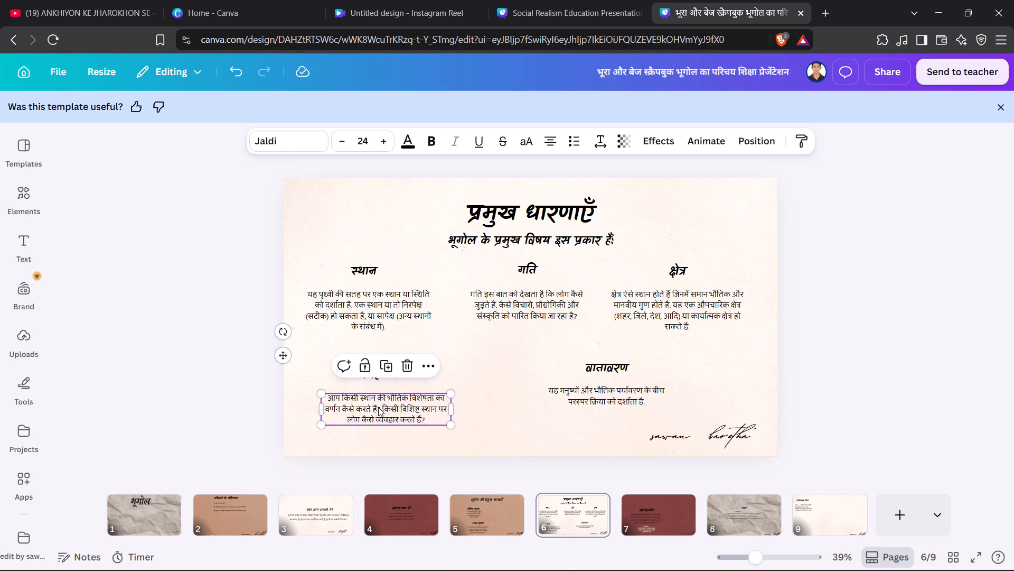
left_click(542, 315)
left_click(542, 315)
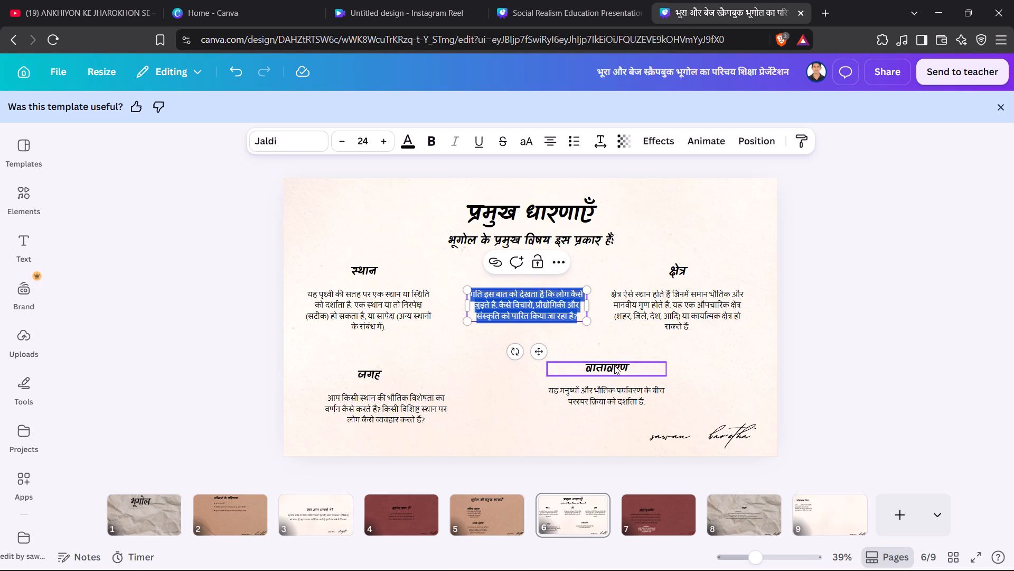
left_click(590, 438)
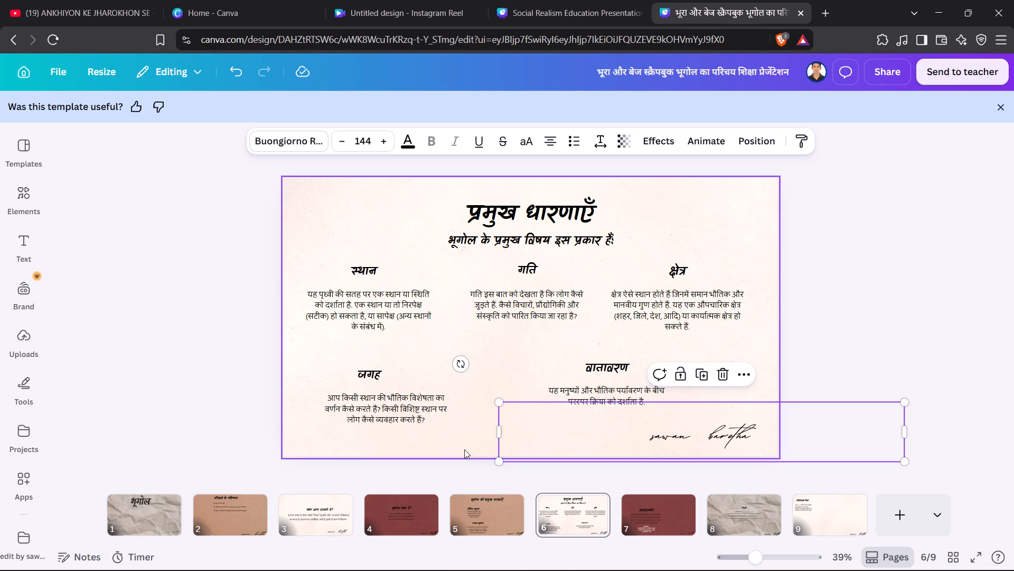
Move page 6's वातावरण subheading and its paragraph left and down, beneath the गति column and level with the जगह text.
left_click(460, 448)
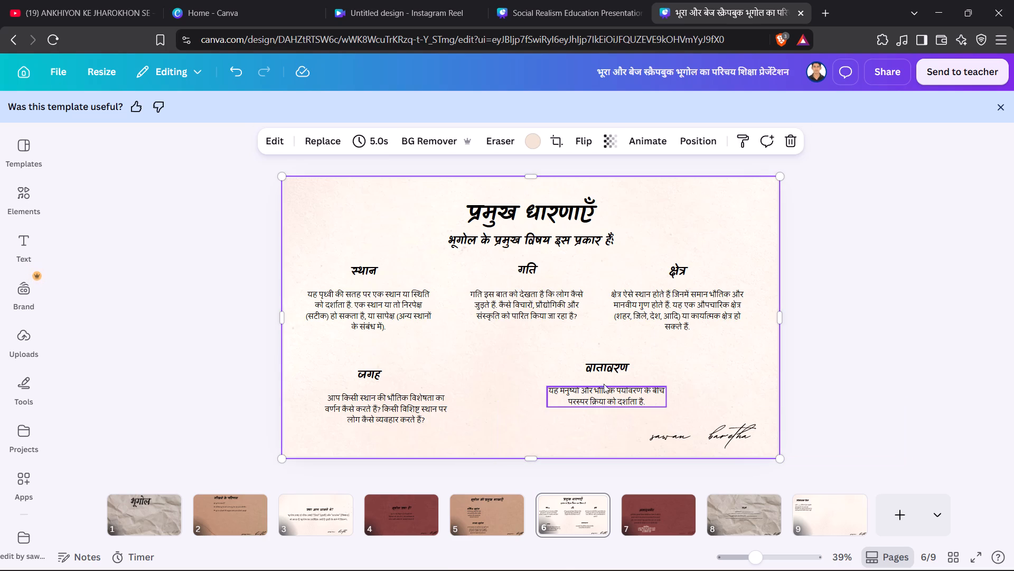
left_click_drag(608, 364, 536, 374)
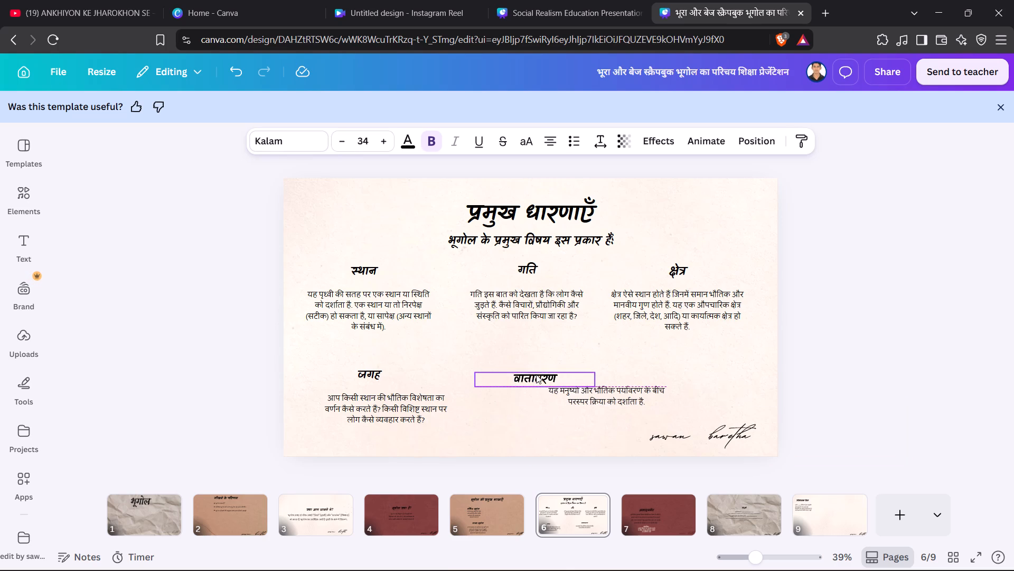
left_click(631, 390)
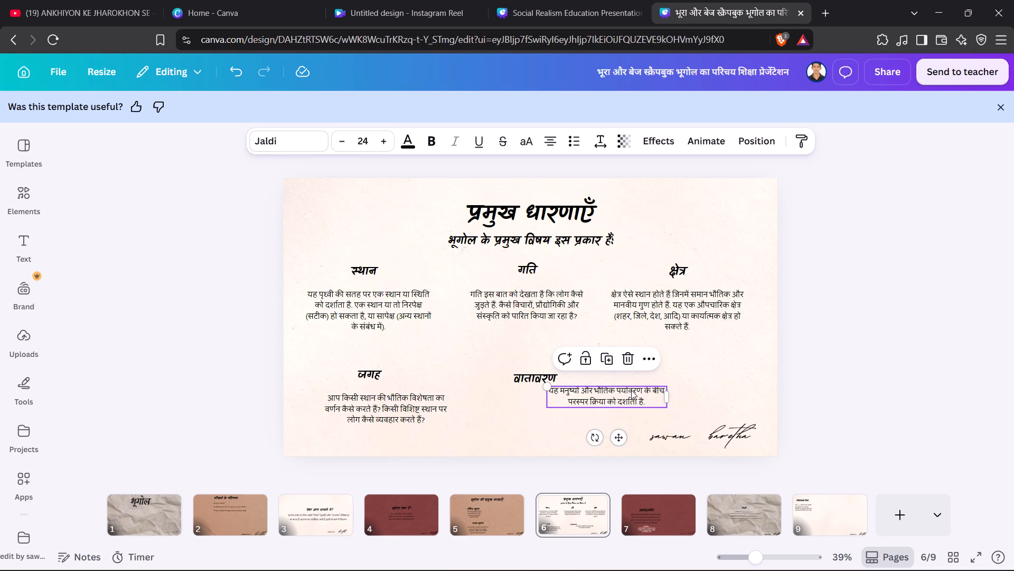
left_click_drag(631, 390, 569, 410)
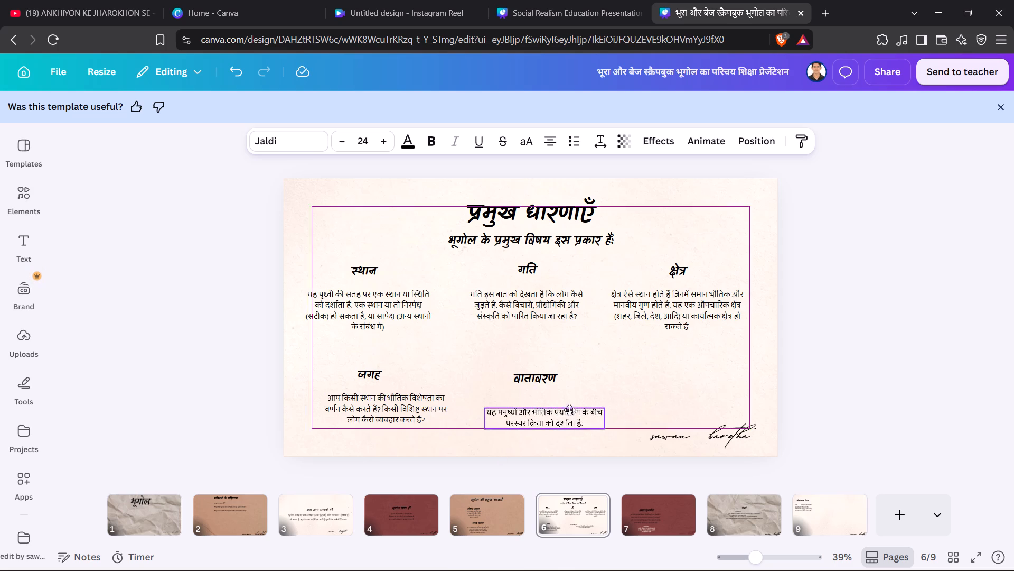
left_click_drag(569, 410, 571, 406)
Raise page 6's signature-style name to sit beside the वातावरण text, below the क्षेत्र column.
left_click_drag(707, 433, 709, 392)
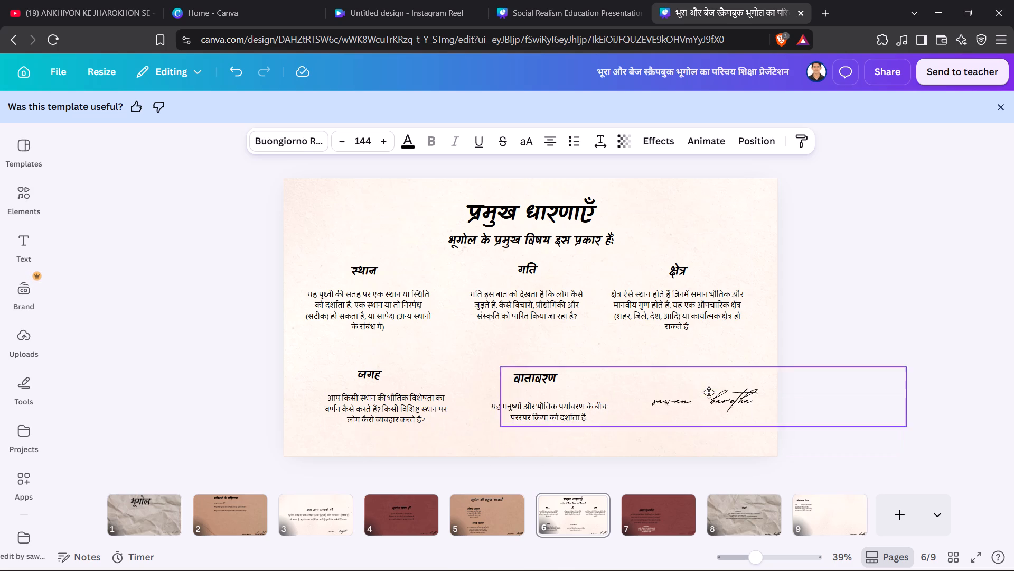
left_click_drag(709, 392, 708, 384)
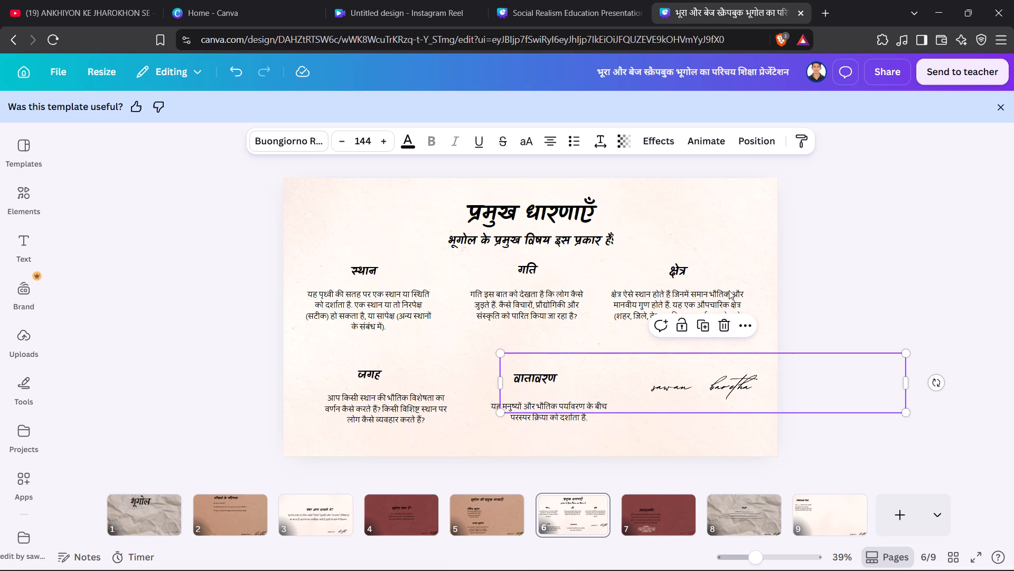
left_click(710, 209)
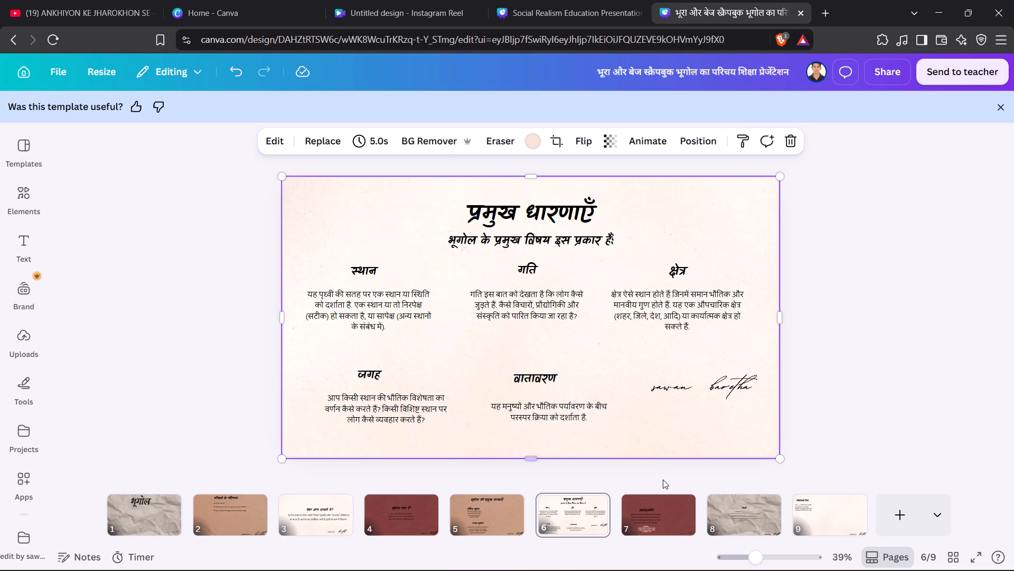
Move page 7's असाइनमेंट heading and the paragraph beneath it up, leaving the वैकल्पिक note in place.
left_click(664, 499)
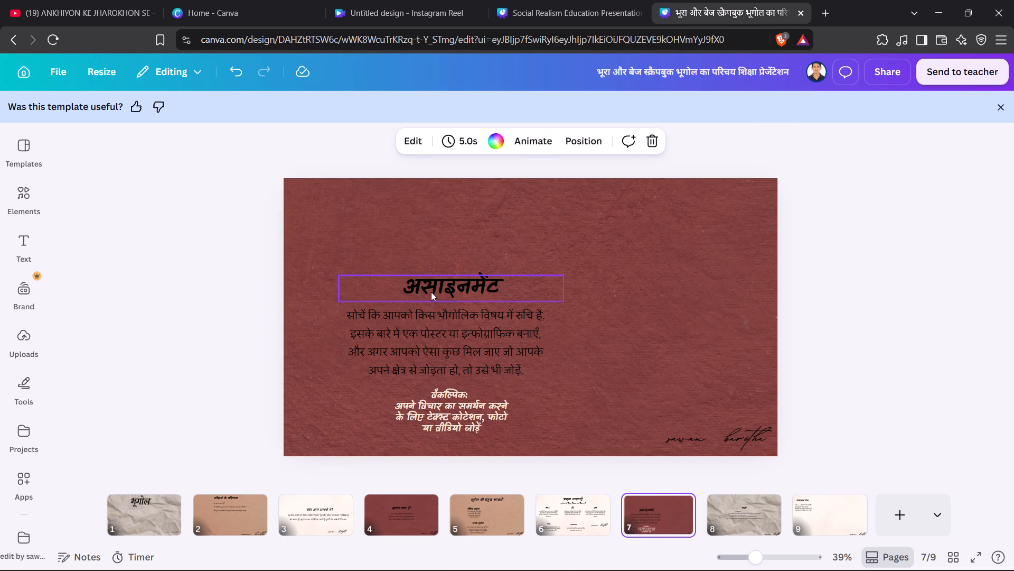
left_click_drag(431, 292, 436, 250)
left_click_drag(448, 331, 451, 296)
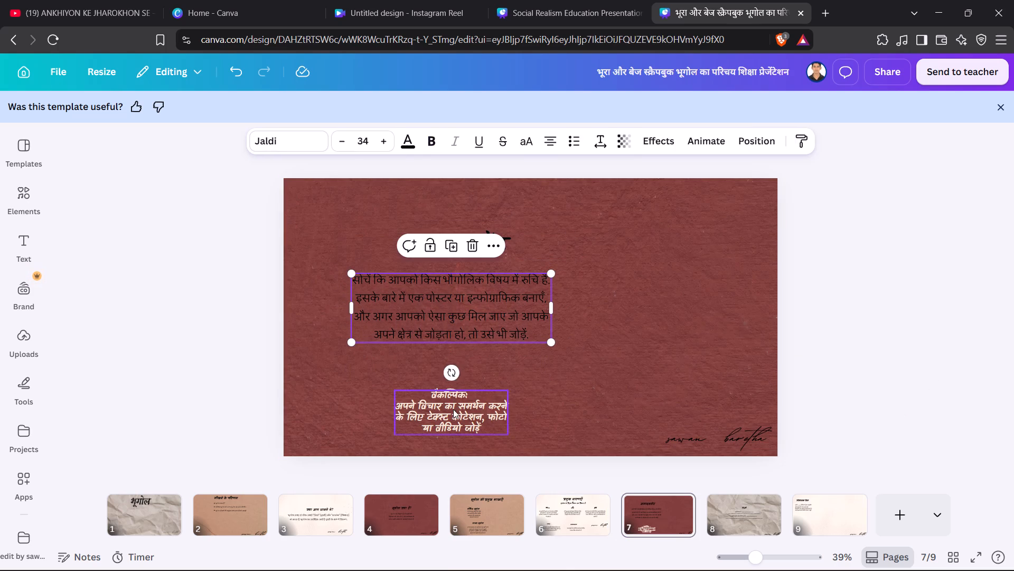
Recolour page 7's वैकल्पिक note black and remove its bold formatting.
left_click(453, 408)
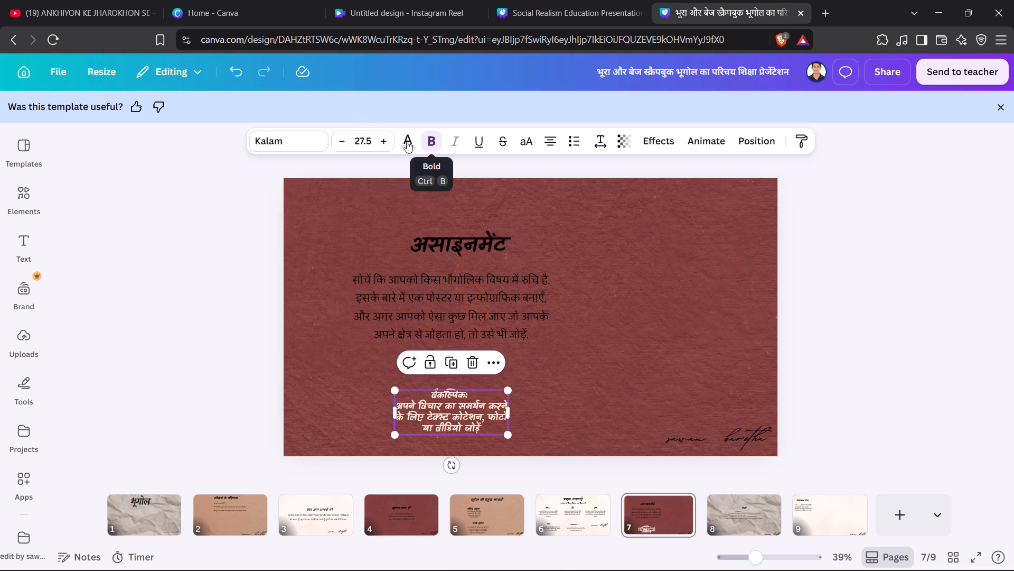
left_click(398, 141)
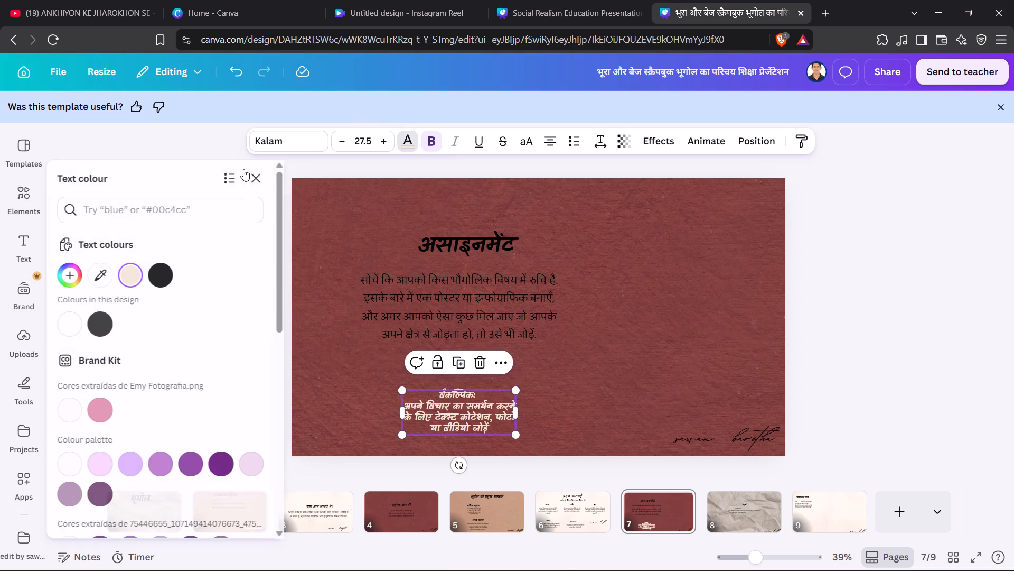
left_click(172, 279)
left_click(649, 331)
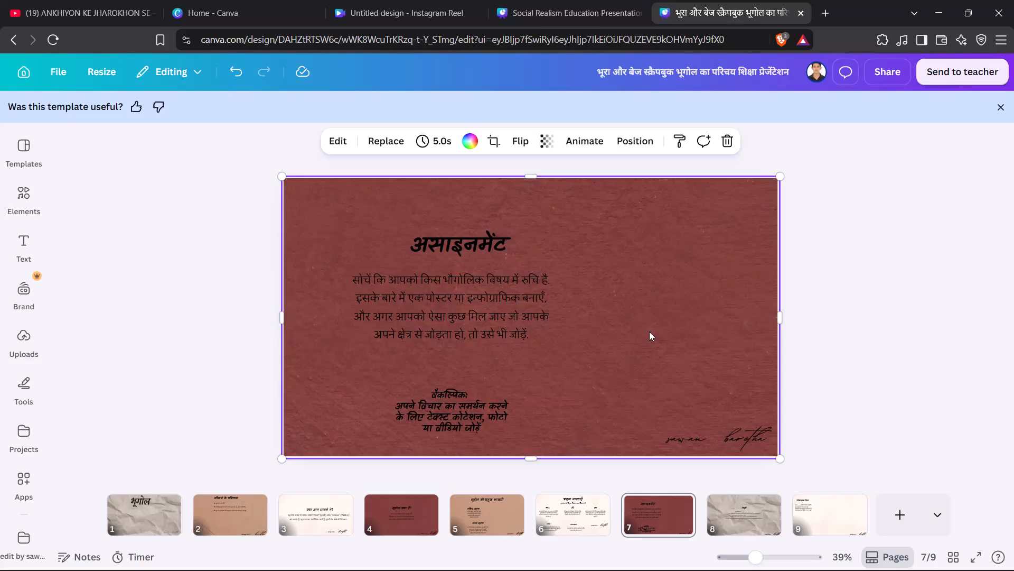
left_click(439, 427)
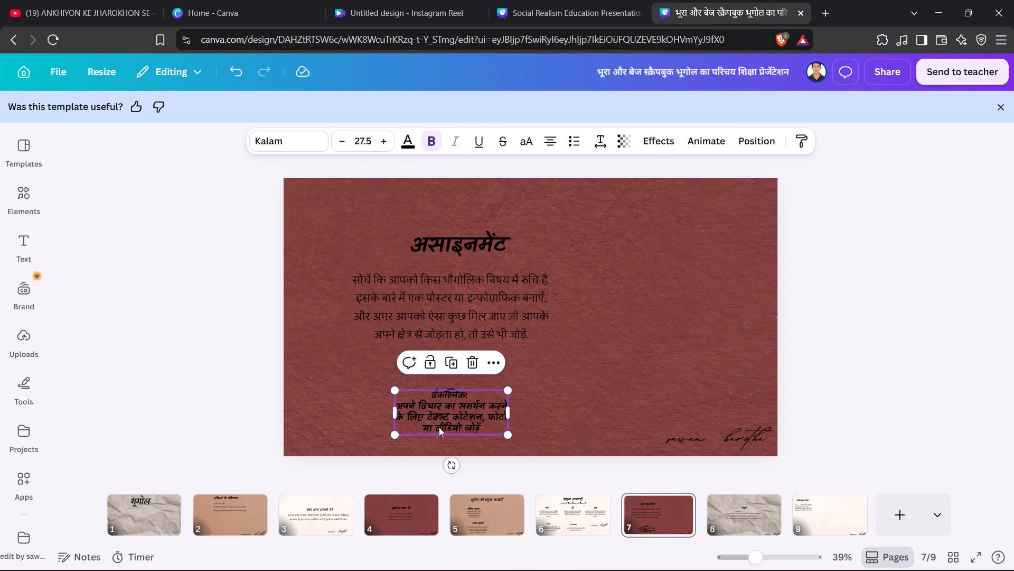
left_click(434, 144)
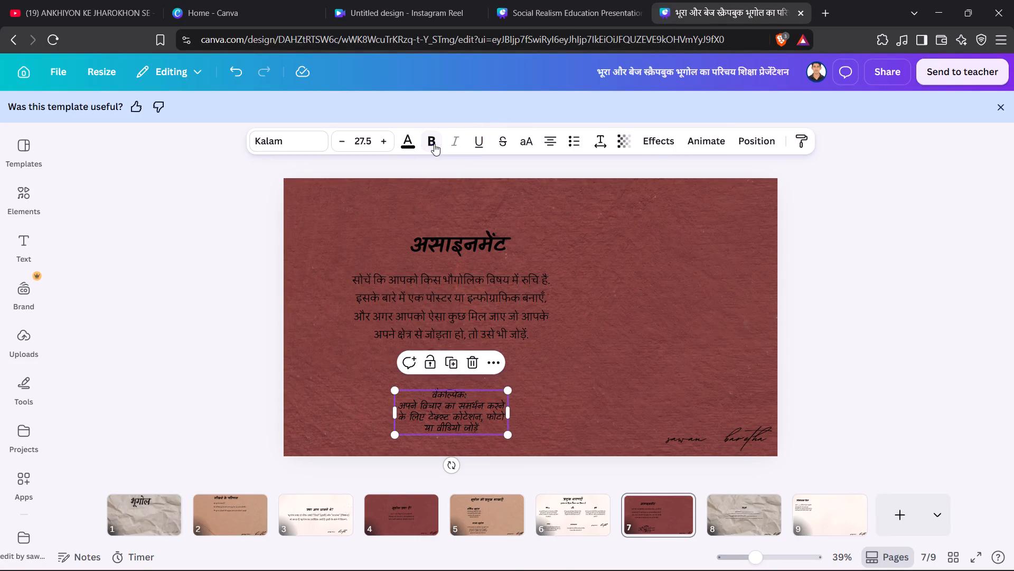
left_click(657, 372)
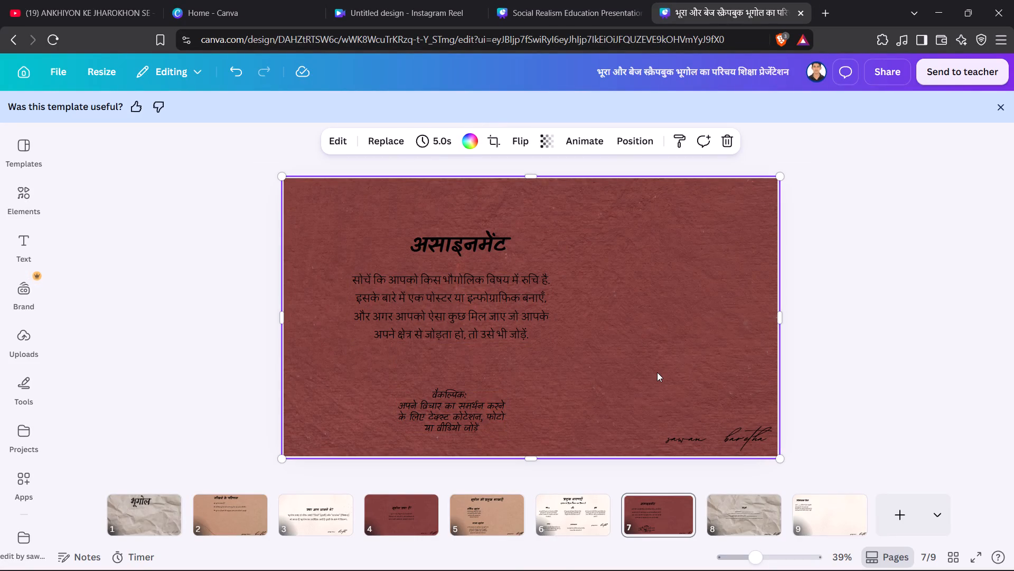
Move page 8's संदर्भ heading and the references text below it upward.
key("Right")
left_click_drag(544, 264, 531, 227)
left_click_drag(524, 298, 521, 259)
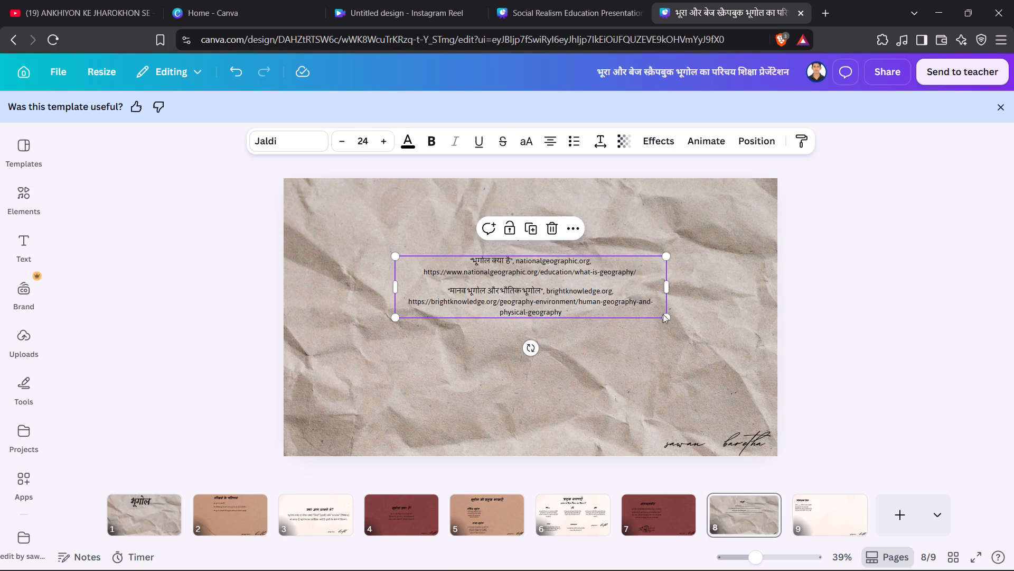
Enlarge page 8's references text to size 35.9 and centre it horizontally beneath the संदर्भ heading.
left_click_drag(665, 315, 770, 478)
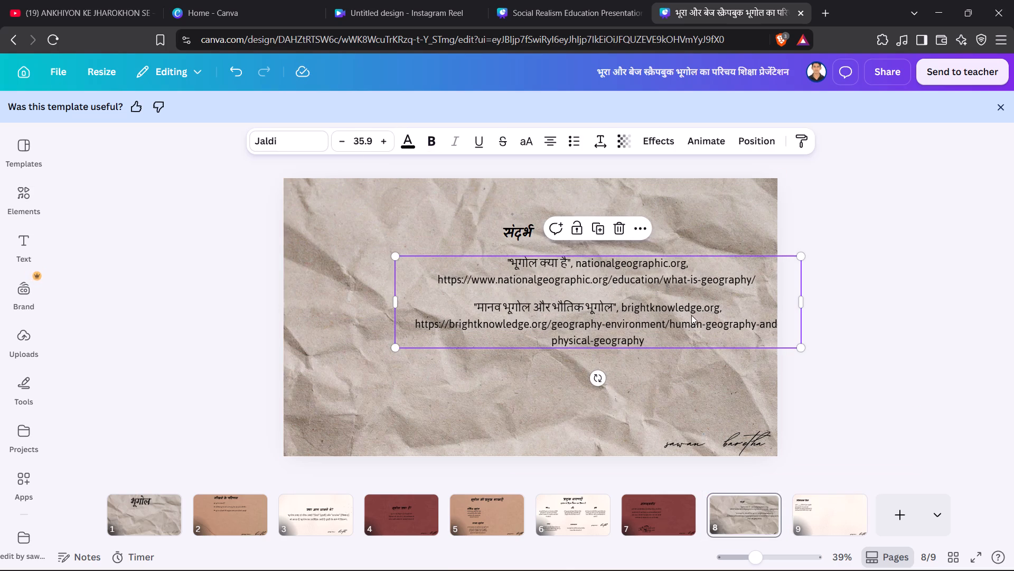
left_click(690, 305)
left_click_drag(690, 305, 695, 346)
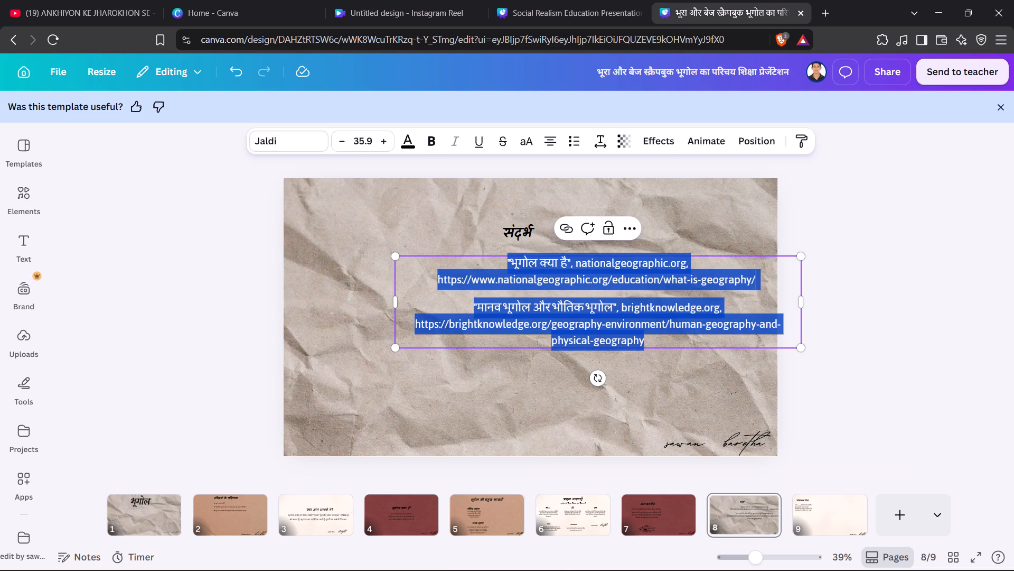
left_click(770, 299)
double_click(770, 299)
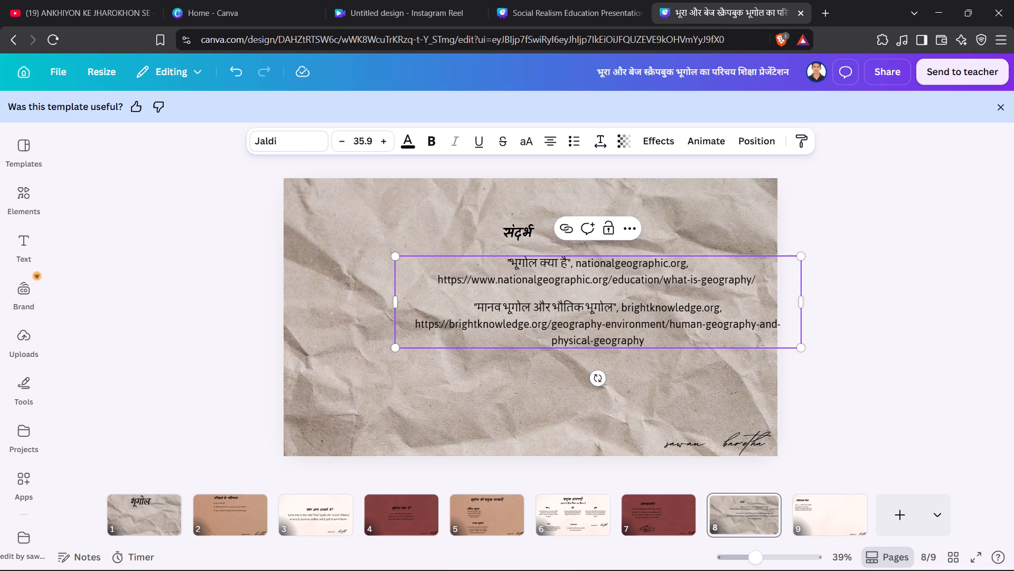
left_click(711, 372)
left_click_drag(711, 290, 646, 289)
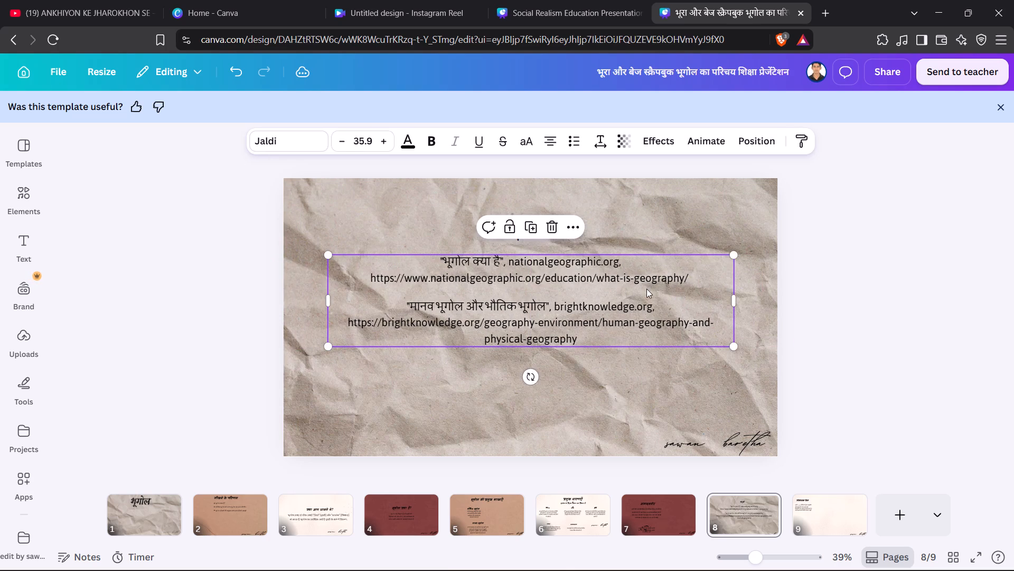
Move page 9's संसाधन पेज heading and its paragraph to the upper centre of the page.
left_click(815, 517)
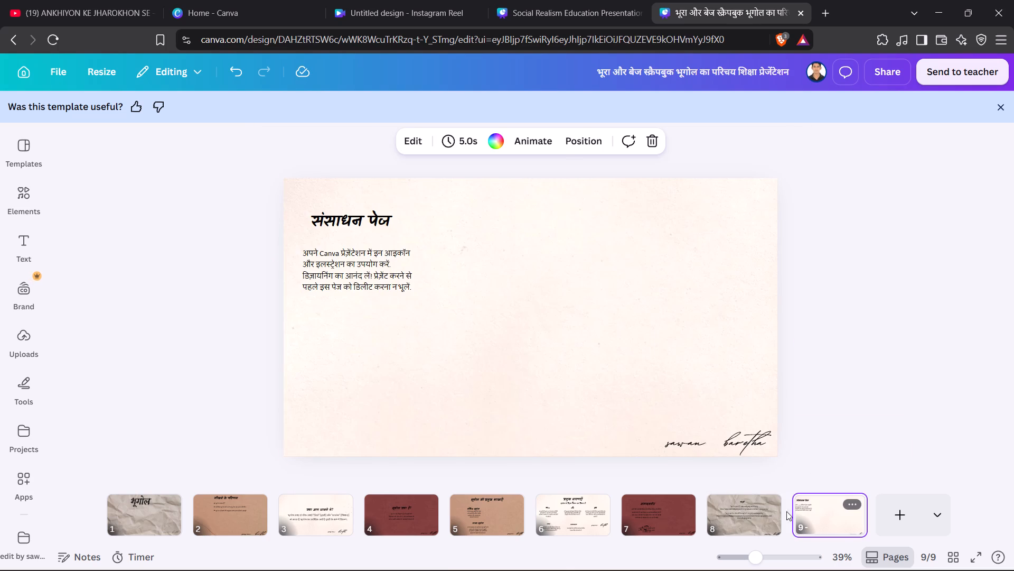
left_click(372, 223)
left_click_drag(372, 223, 530, 242)
left_click(367, 259)
left_click_drag(367, 259, 513, 272)
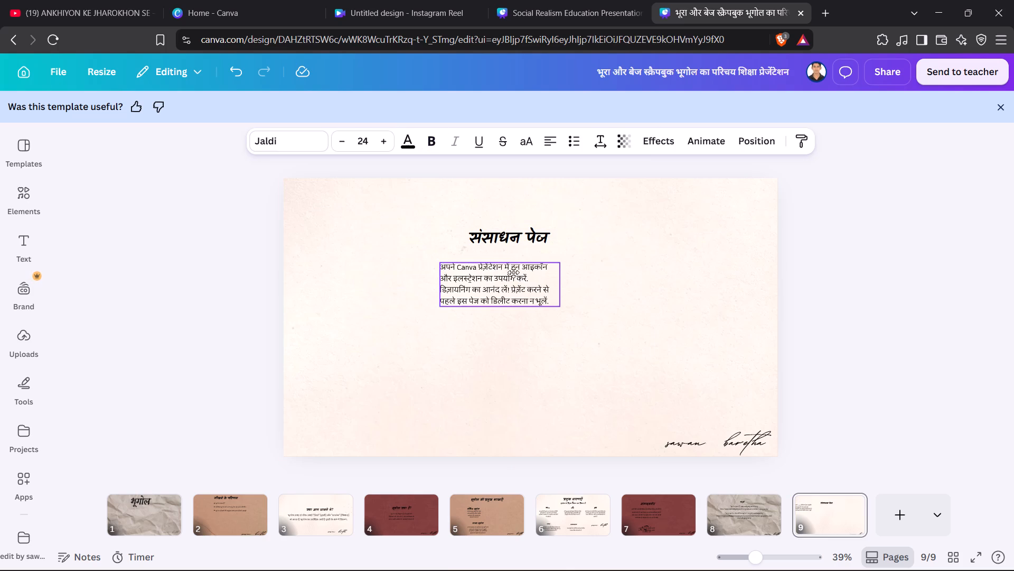
left_click_drag(513, 272, 523, 272)
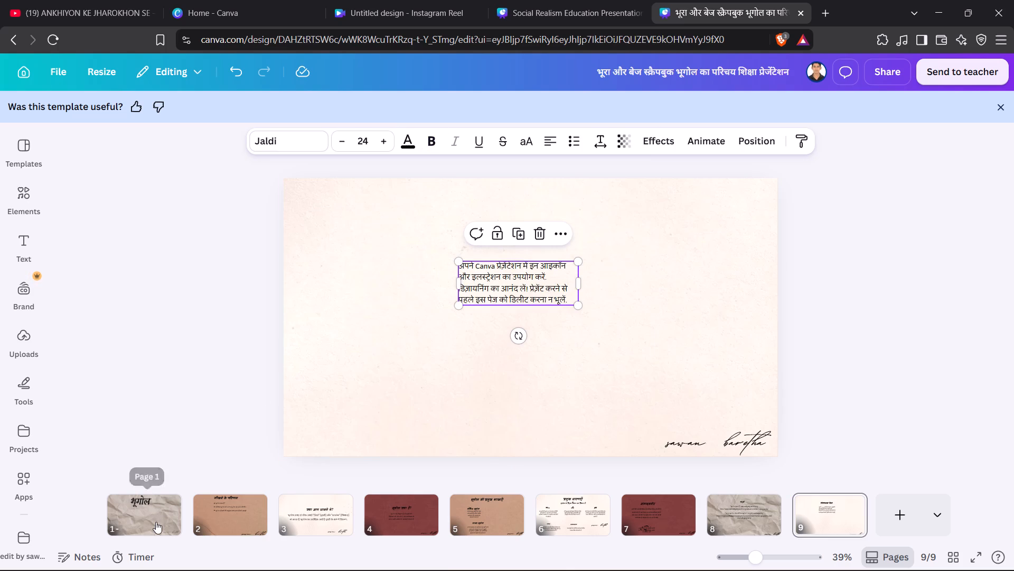
Return to page 1 of the presentation.
left_click(156, 522)
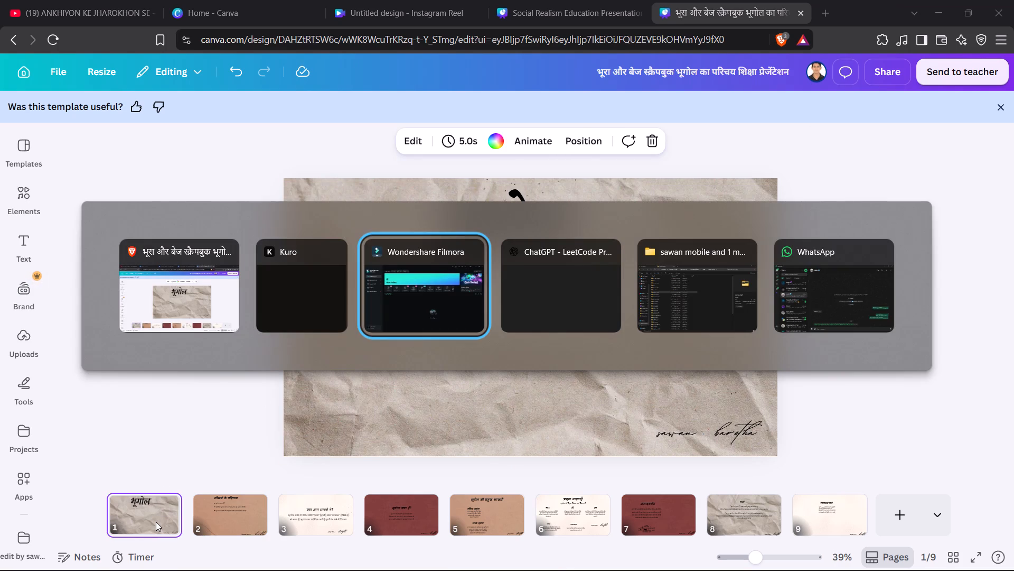
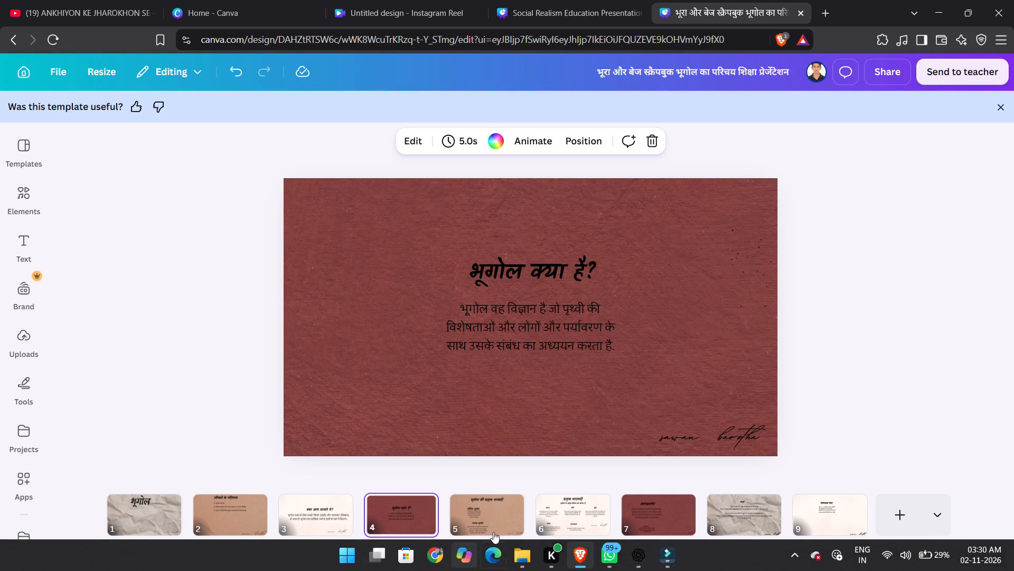
On page 5, move the मानव भूगोल heading down and rightward, beside the signature near the bottom of the page.
left_click(497, 519)
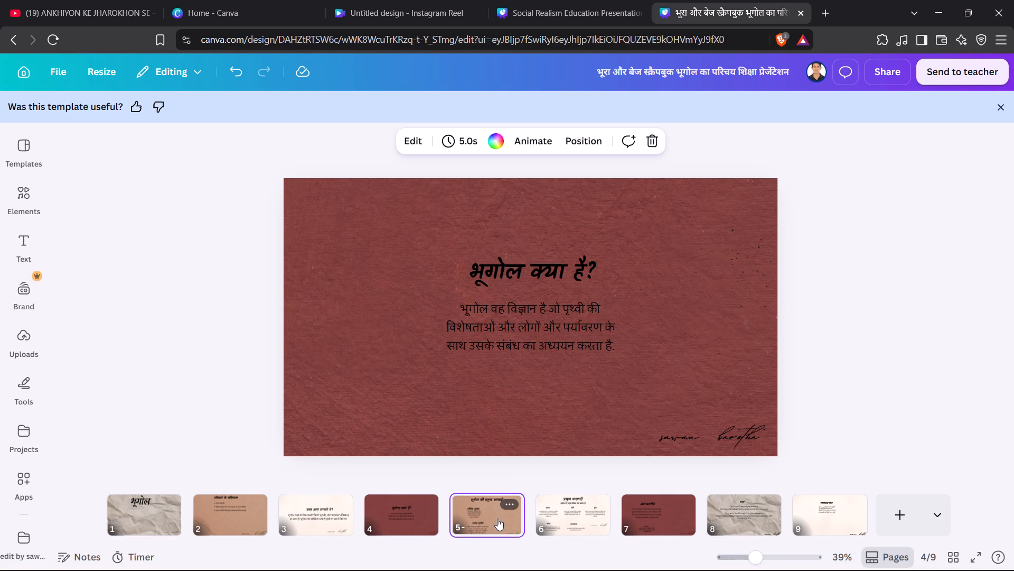
left_click(465, 422)
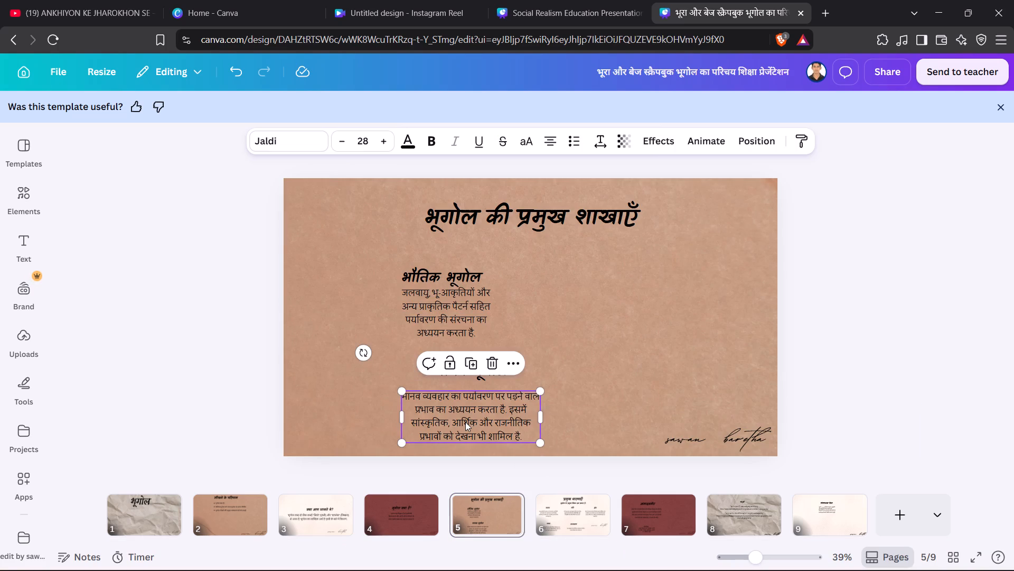
left_click(471, 306)
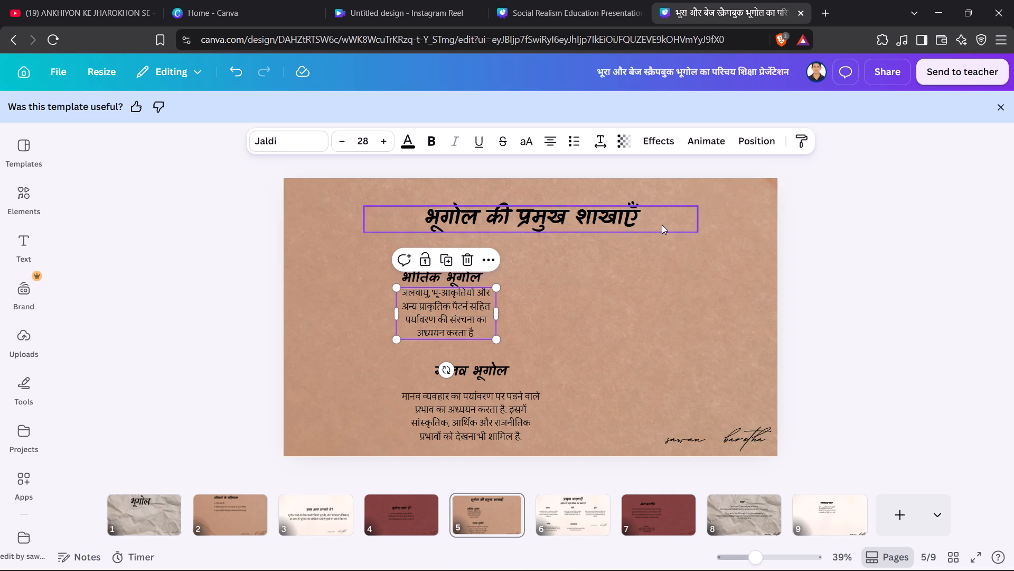
left_click(436, 296)
left_click_drag(436, 296, 478, 330)
left_click(478, 330)
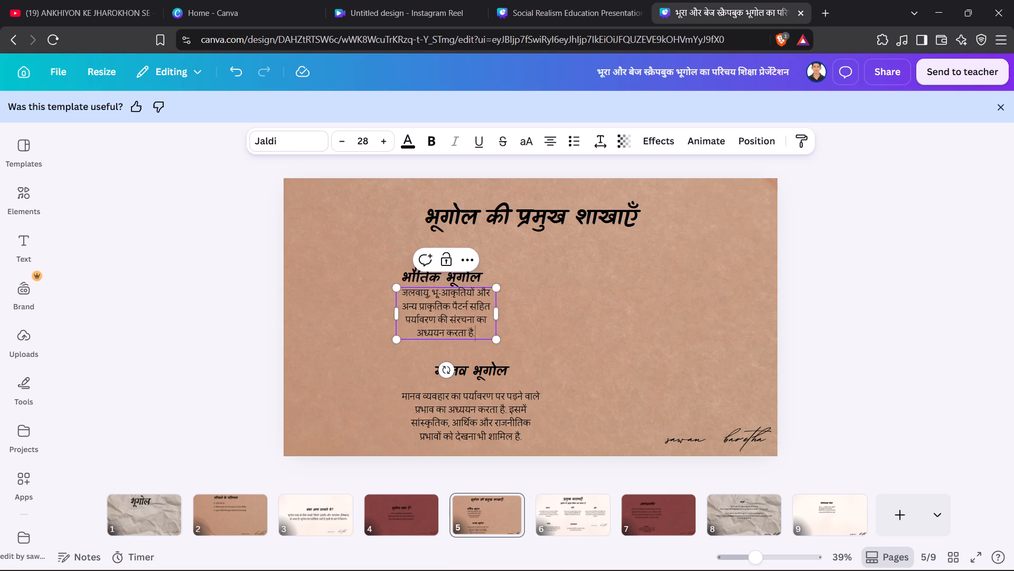
left_click_drag(477, 379, 535, 408)
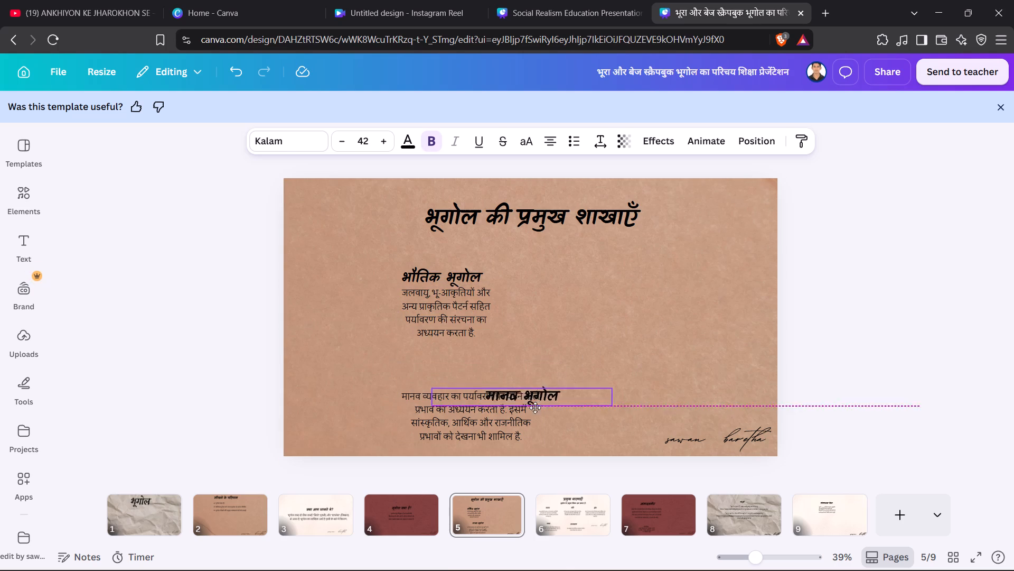
left_click_drag(535, 408, 606, 426)
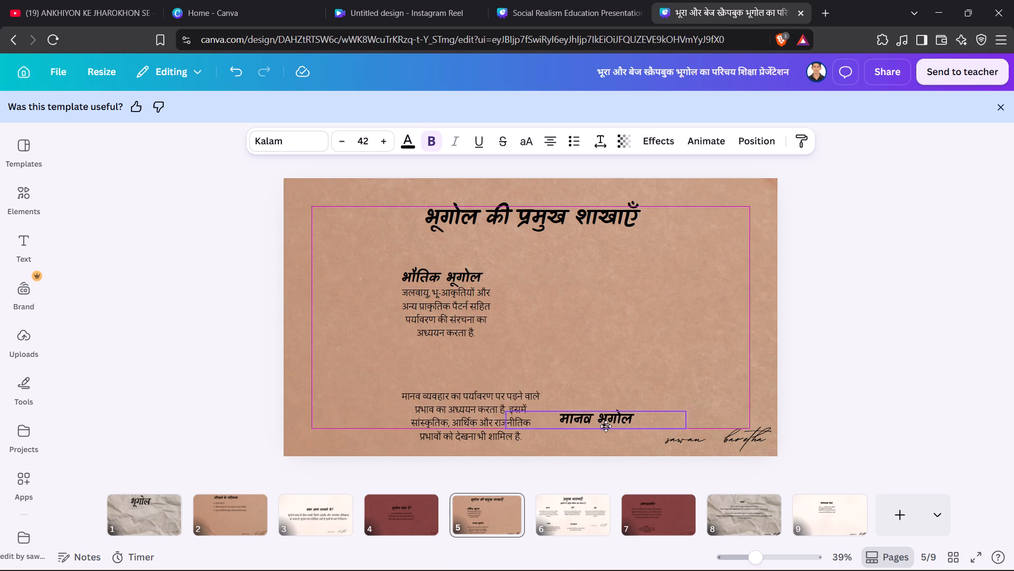
left_click_drag(606, 426, 611, 428)
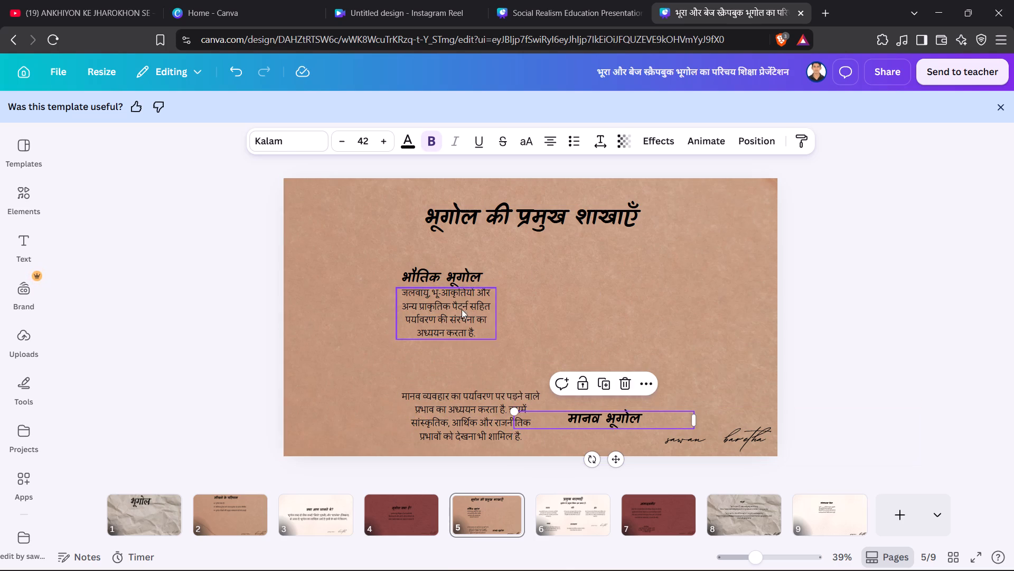
Move the जलवायु paragraph just above the मानव भूगोल heading, and the भौतिक भूगोल heading directly above the मानव व्यवहार paragraph.
left_click_drag(462, 310, 594, 382)
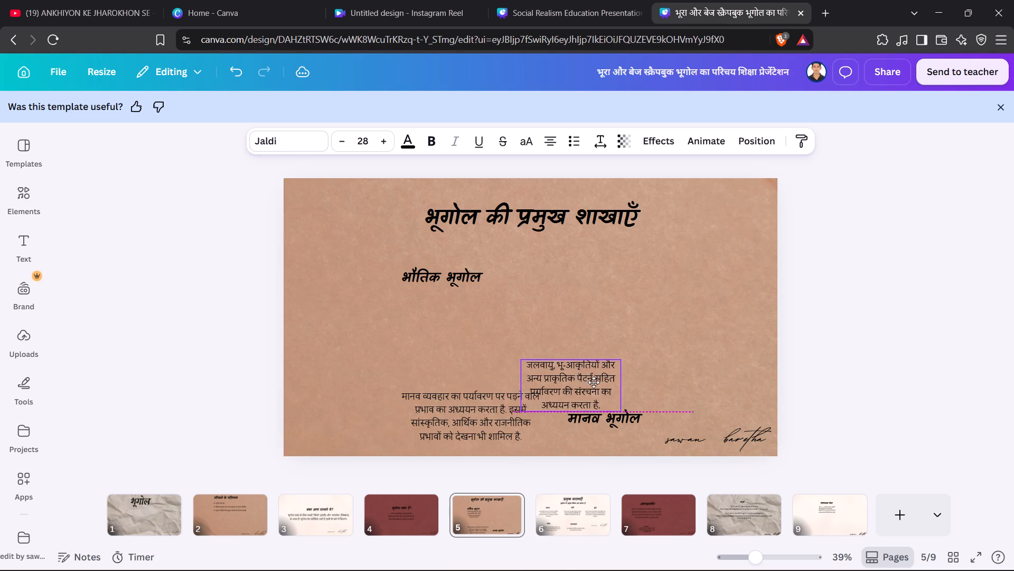
left_click_drag(594, 382, 598, 379)
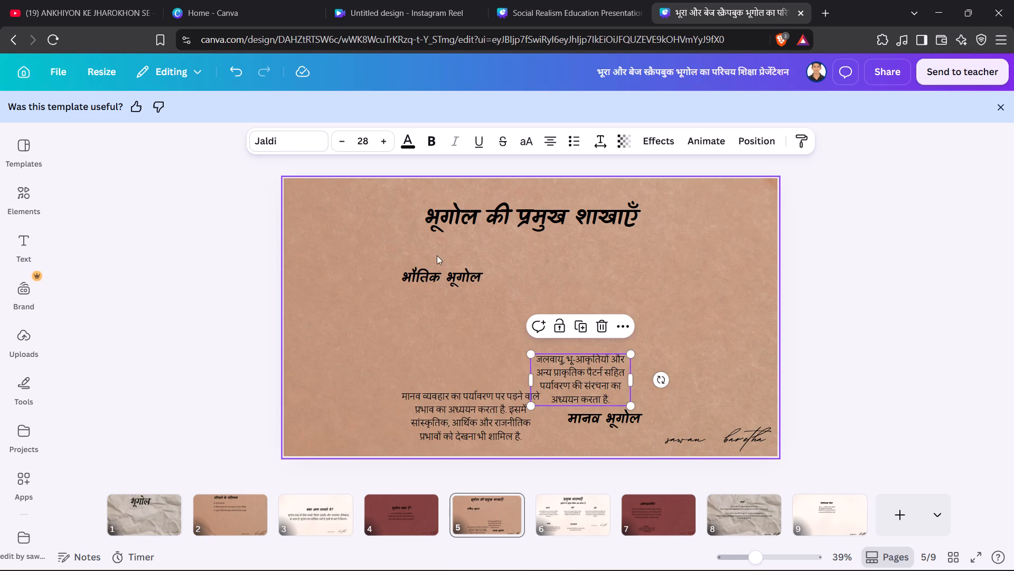
left_click_drag(436, 272, 478, 373)
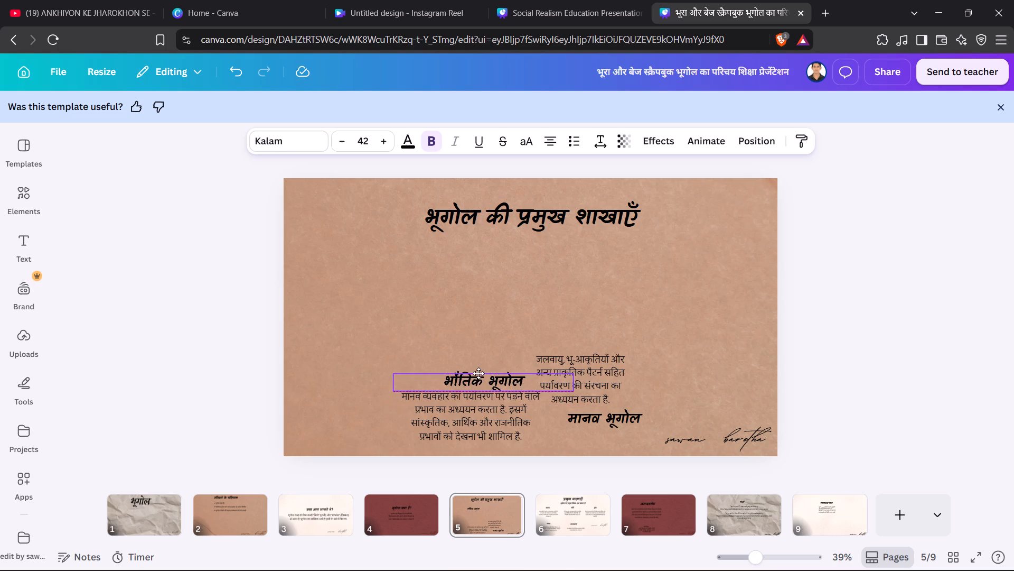
left_click_drag(478, 373, 477, 364)
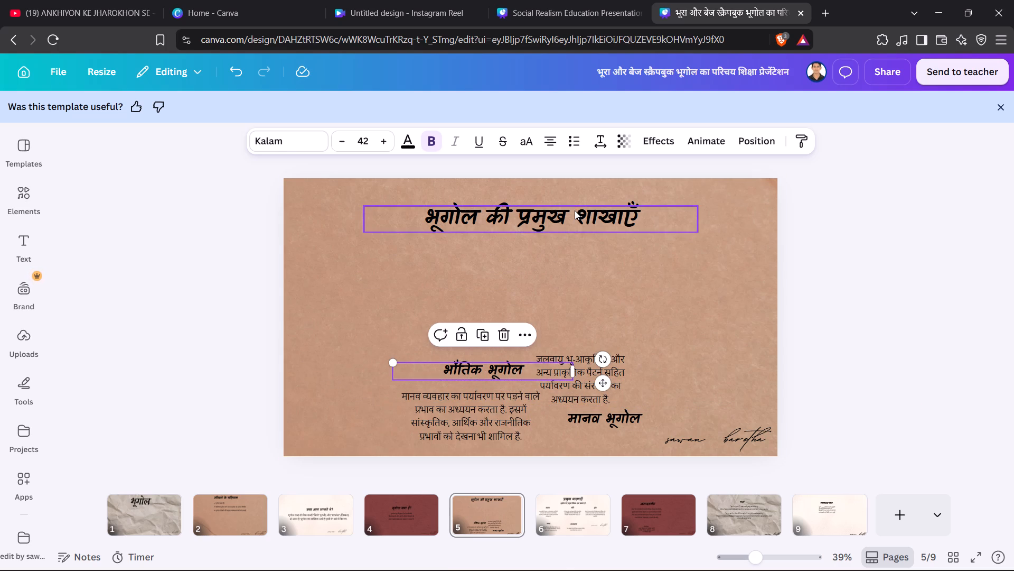
Move page 5's title भूगोल की प्रमुख शाखाएँ down to just above the lowered text group.
left_click_drag(575, 210, 534, 315)
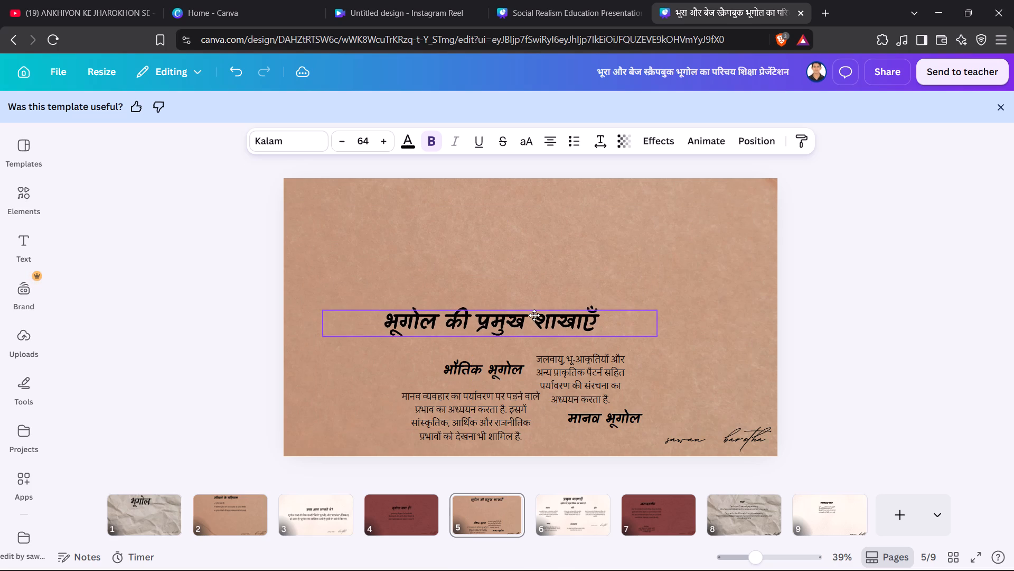
left_click_drag(534, 315, 549, 316)
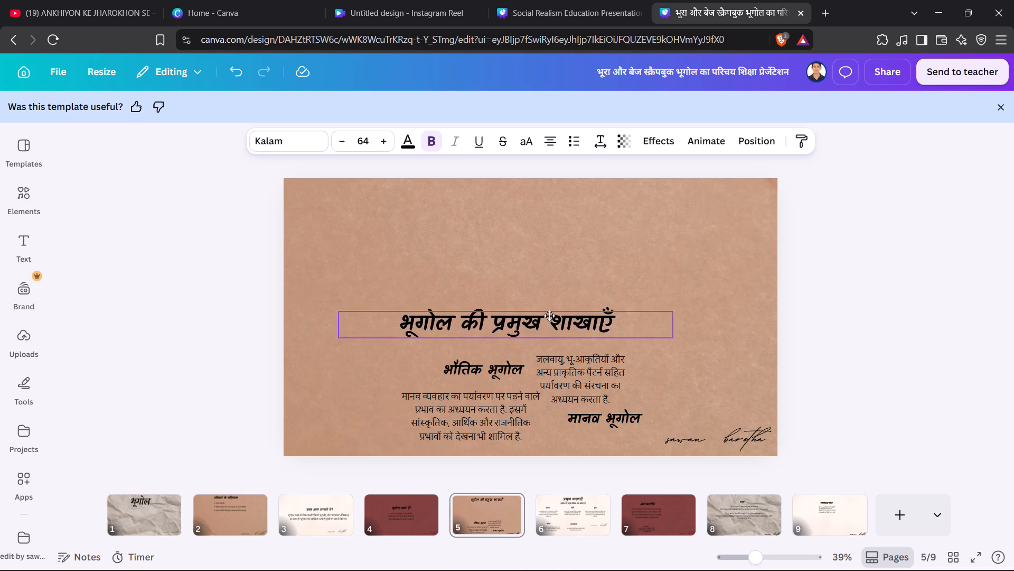
left_click_drag(549, 316, 556, 319)
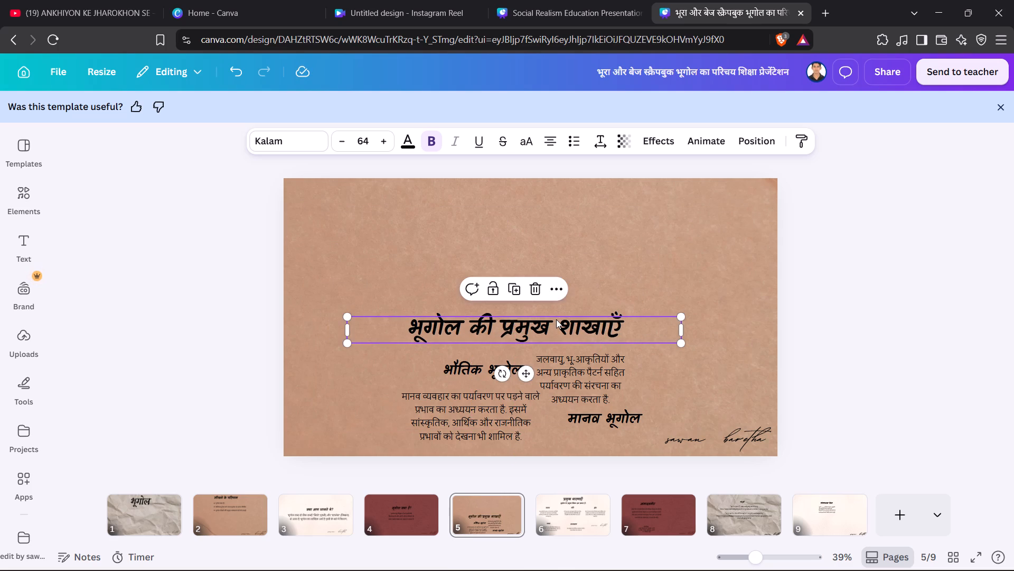
left_click(668, 280)
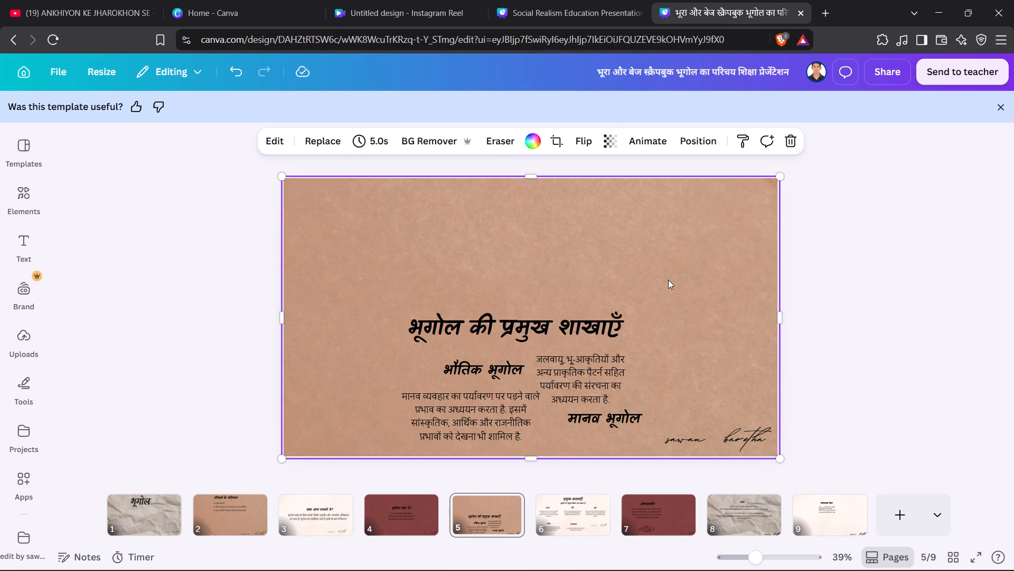
Examine the headings, paragraphs and signature text boxes on page 6, the प्रमुख धारणाएँ page.
left_click(557, 521)
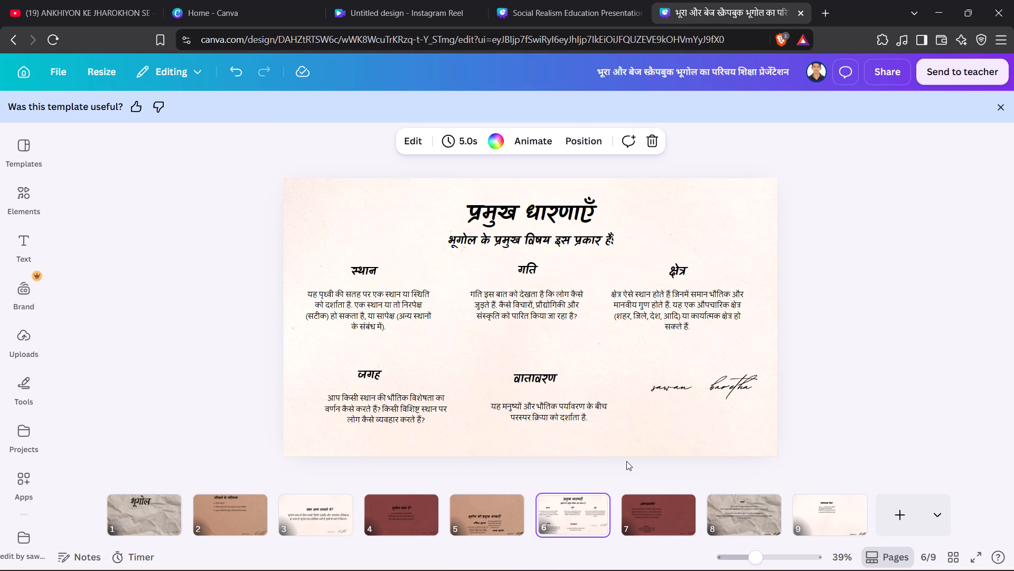
left_click(578, 419)
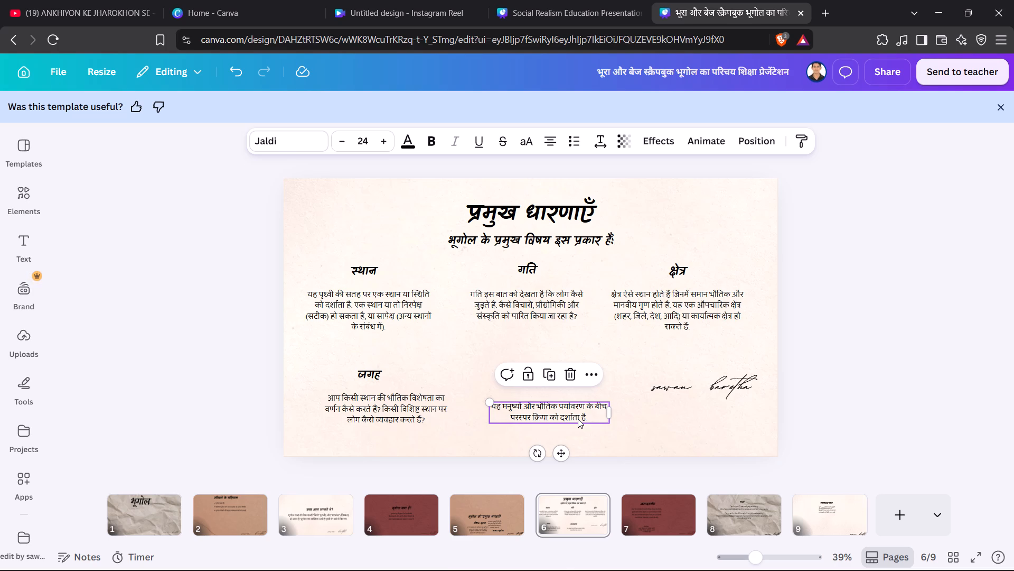
double_click(578, 419)
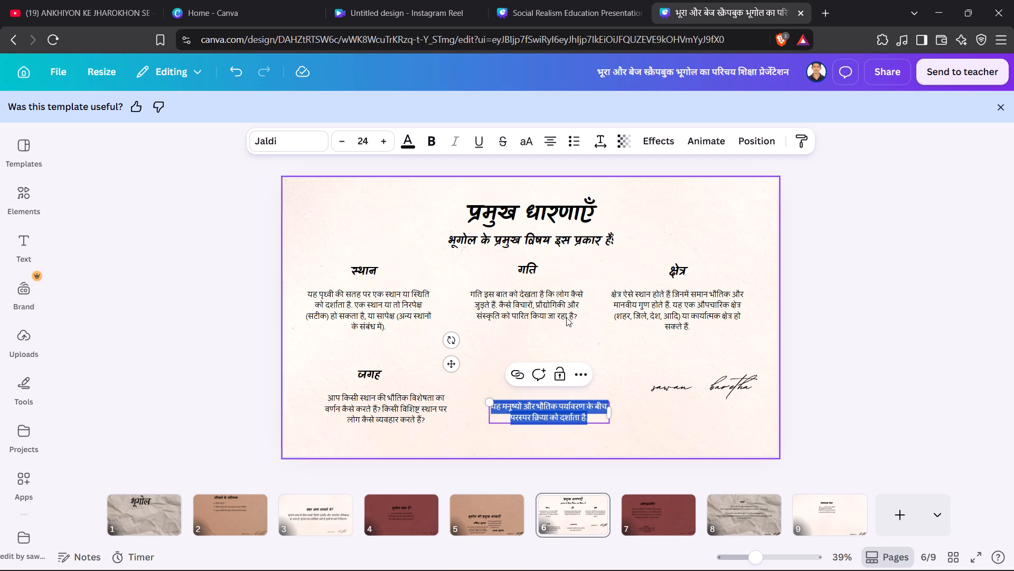
left_click(552, 308)
left_click(552, 308)
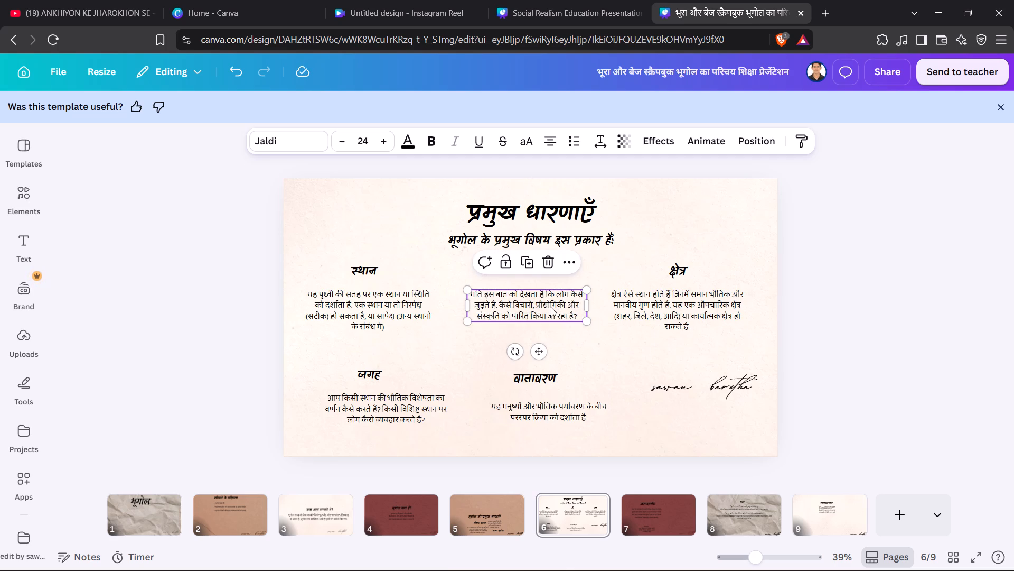
left_click(669, 376)
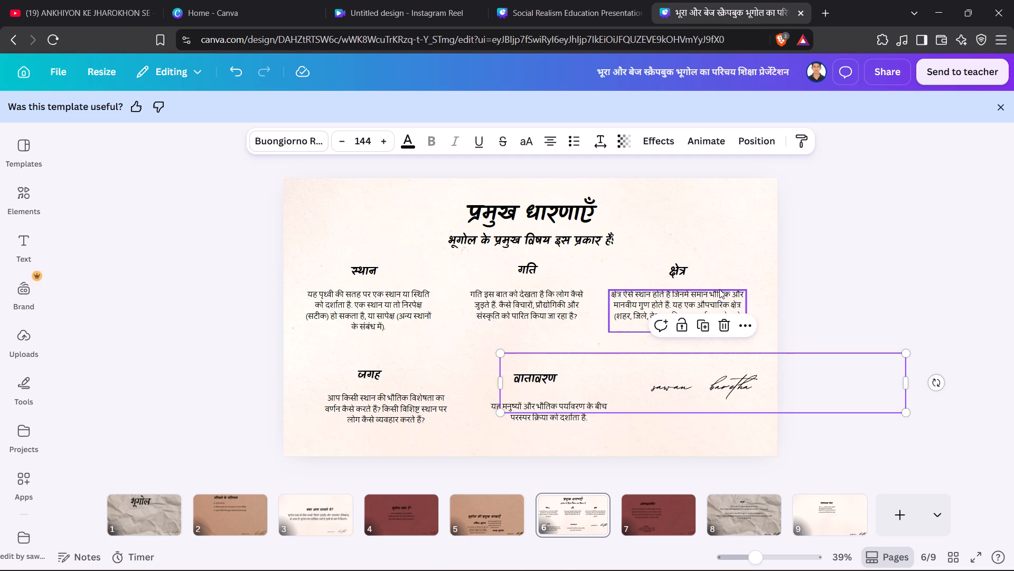
left_click(719, 289)
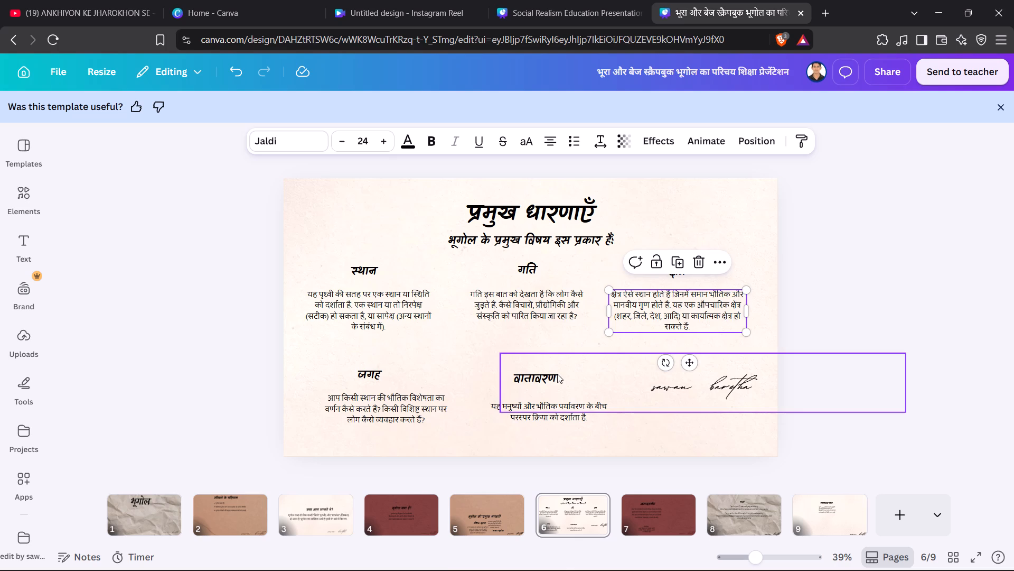
left_click(557, 374)
left_click(449, 382)
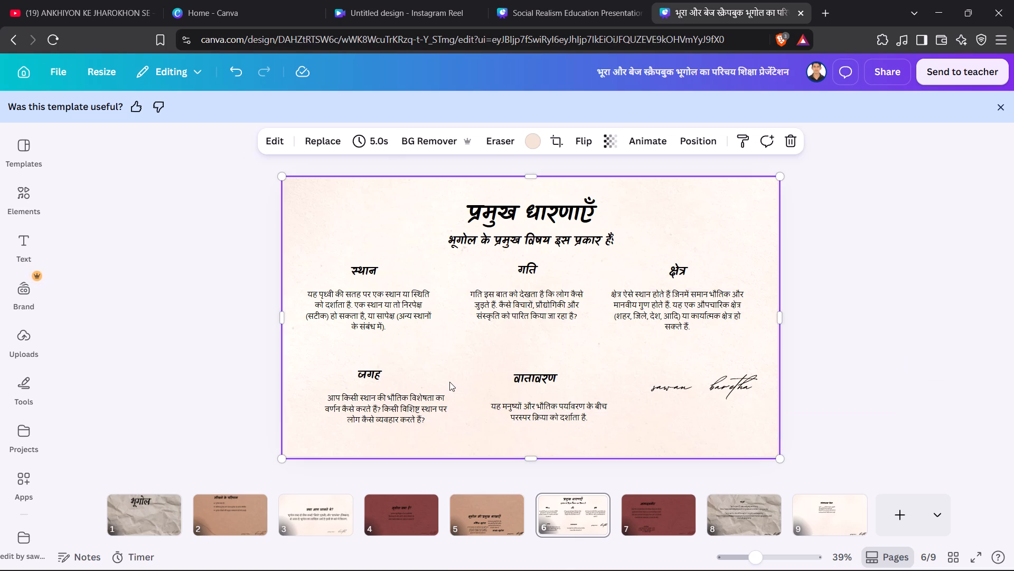
left_click(433, 394)
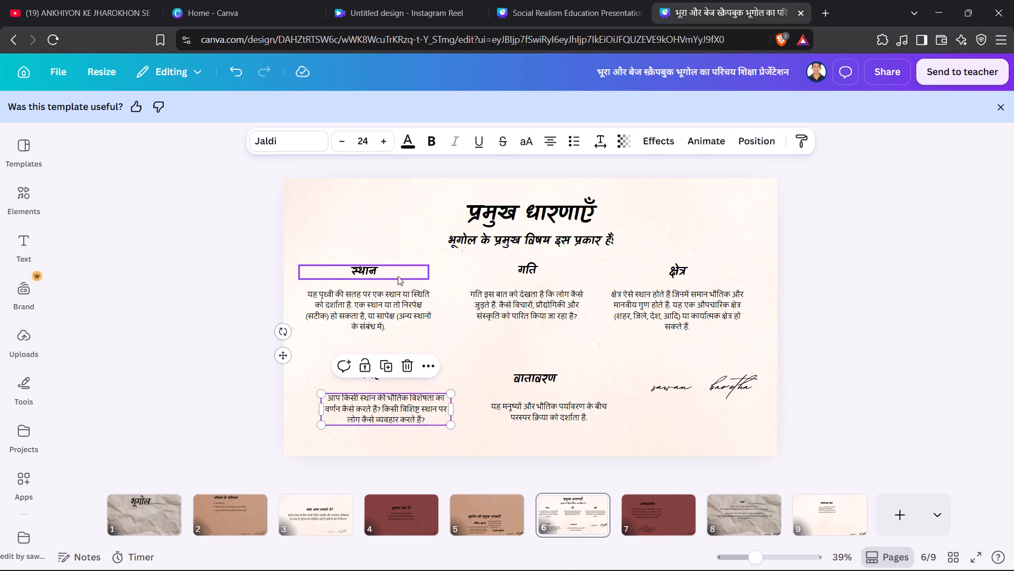
left_click(395, 276)
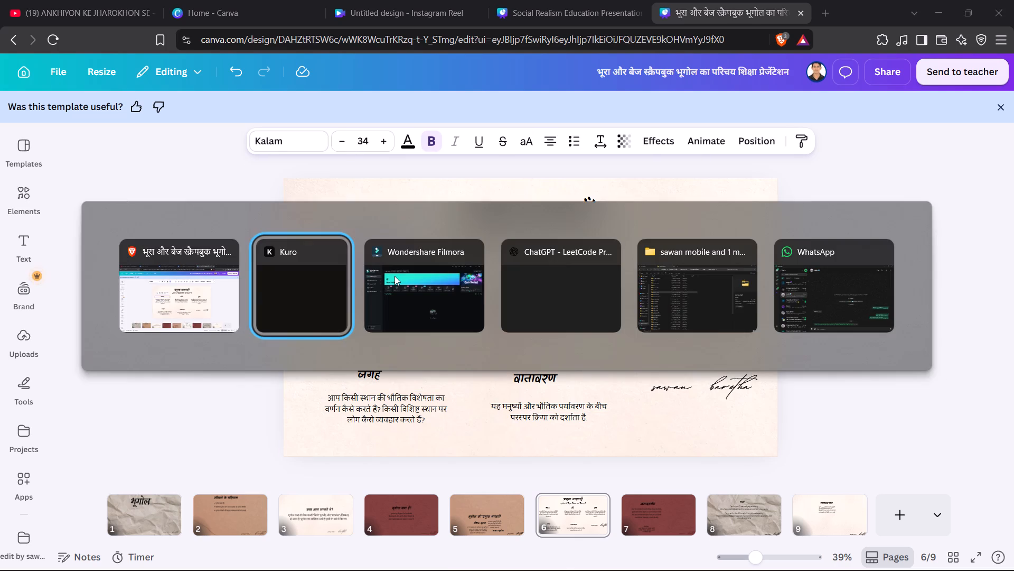
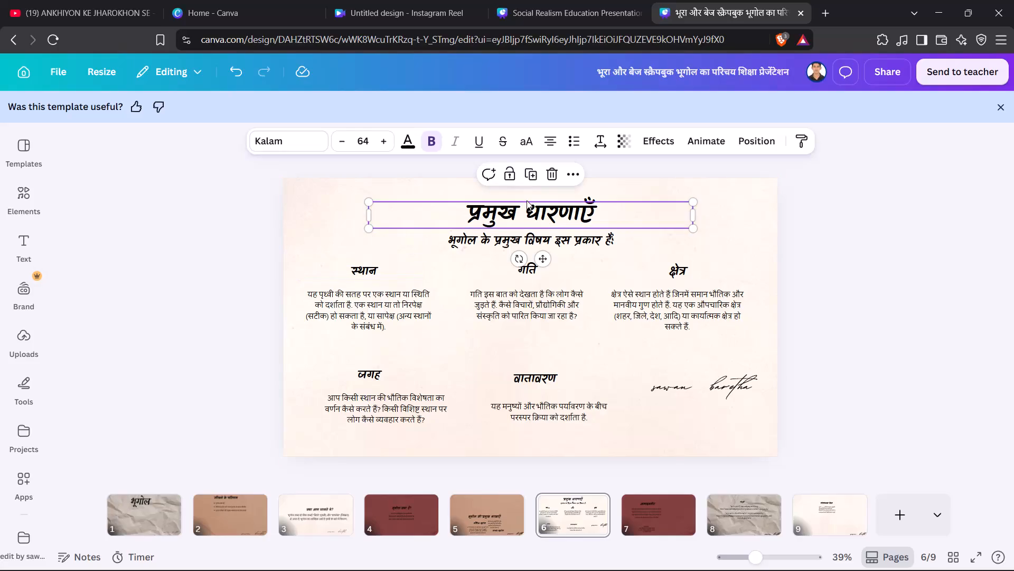
On page 6, move the प्रमुख धारणाएँ title to the page's top edge and its subtitle up directly beneath it.
left_click_drag(527, 200, 557, 201)
left_click(557, 201)
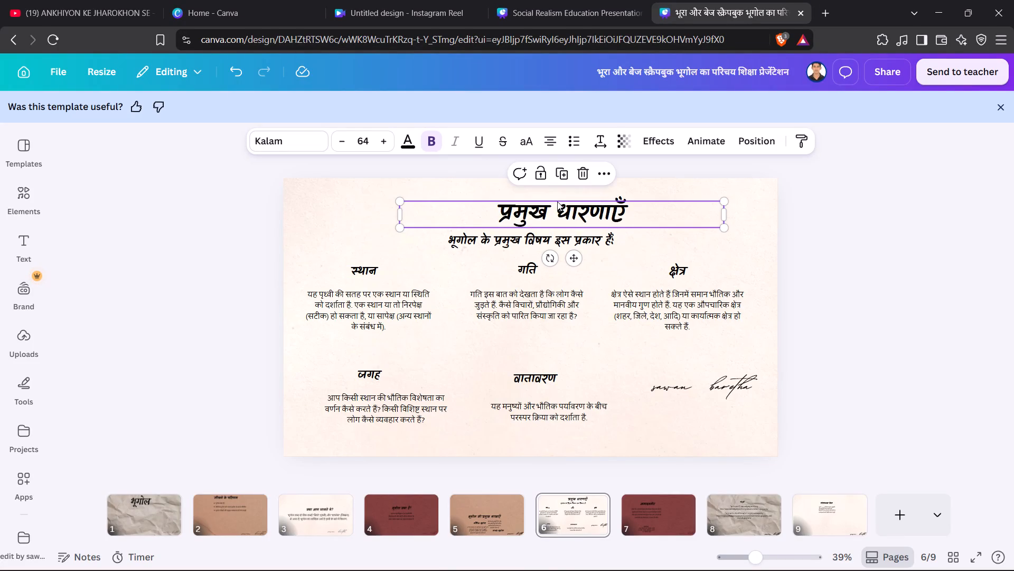
left_click_drag(557, 201, 522, 187)
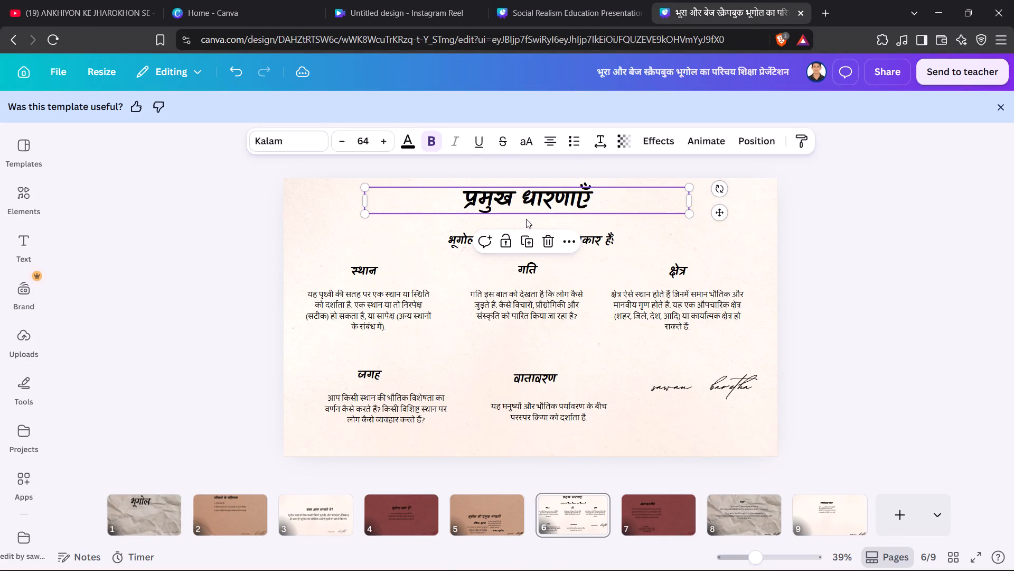
left_click(602, 235)
left_click_drag(602, 235, 602, 219)
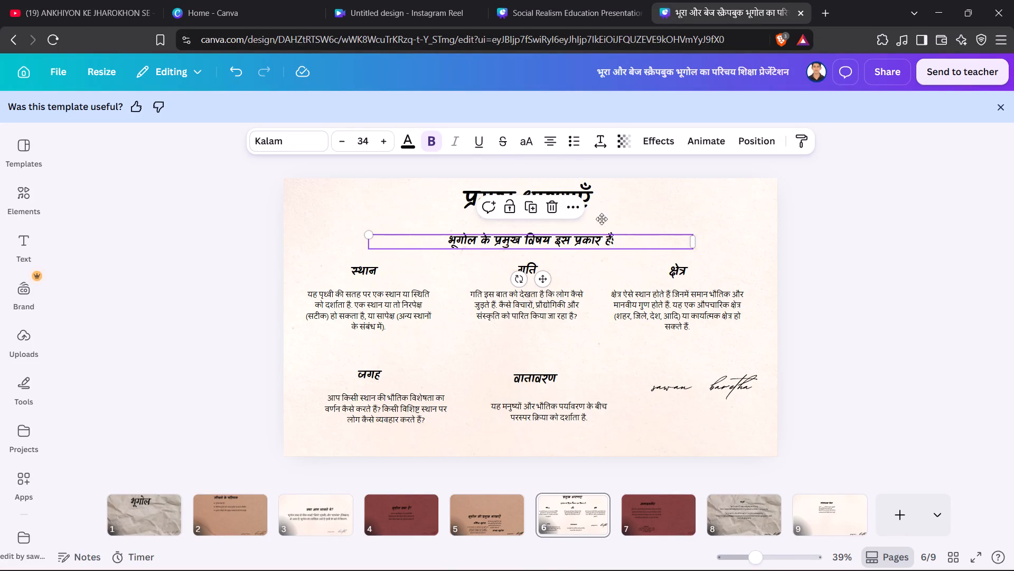
left_click_drag(602, 219, 600, 217)
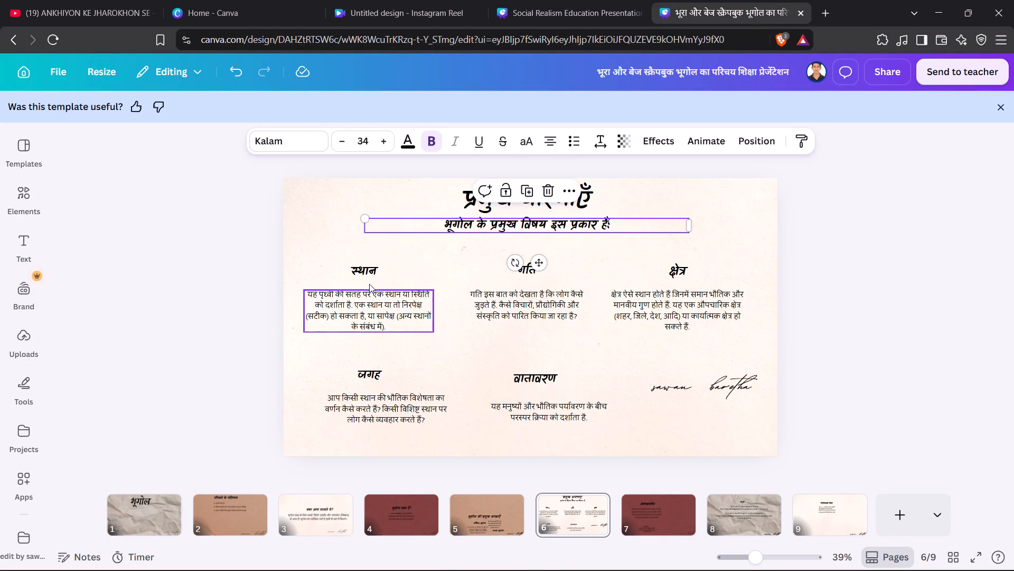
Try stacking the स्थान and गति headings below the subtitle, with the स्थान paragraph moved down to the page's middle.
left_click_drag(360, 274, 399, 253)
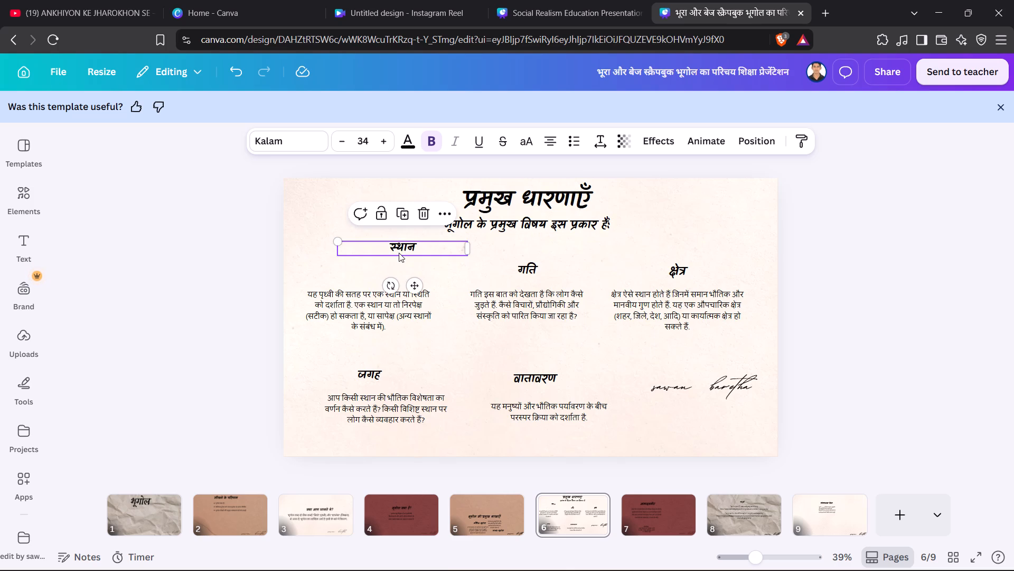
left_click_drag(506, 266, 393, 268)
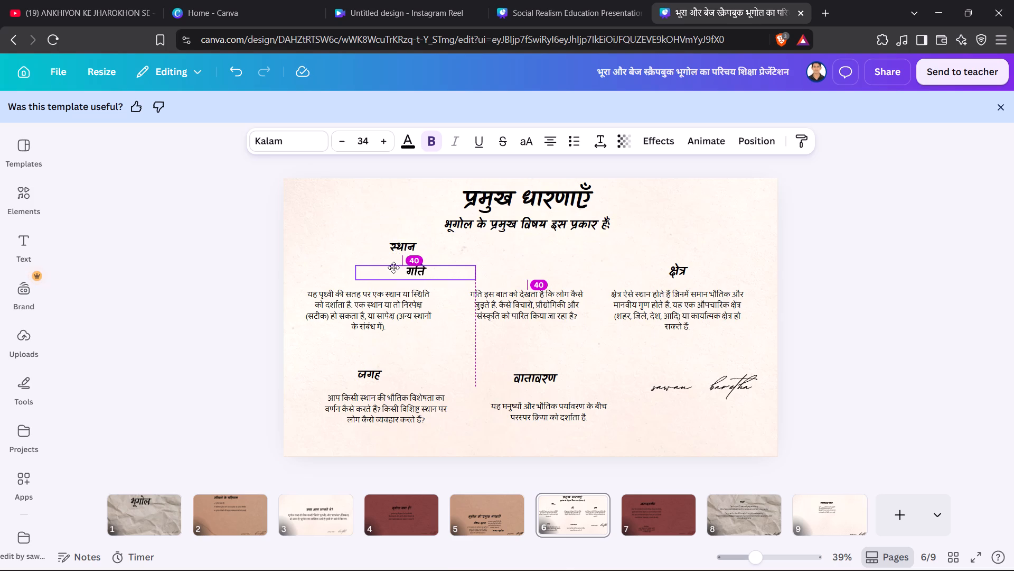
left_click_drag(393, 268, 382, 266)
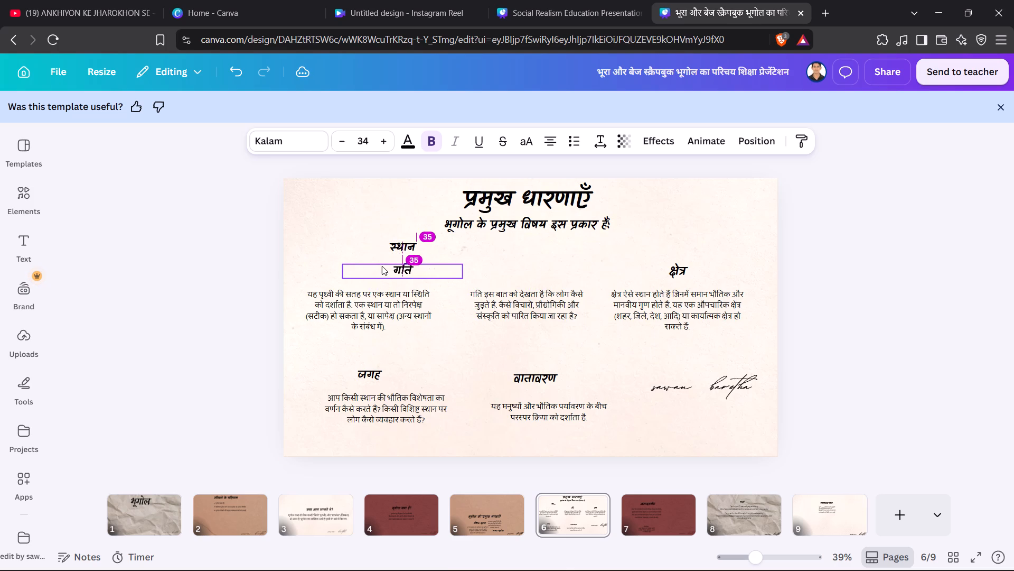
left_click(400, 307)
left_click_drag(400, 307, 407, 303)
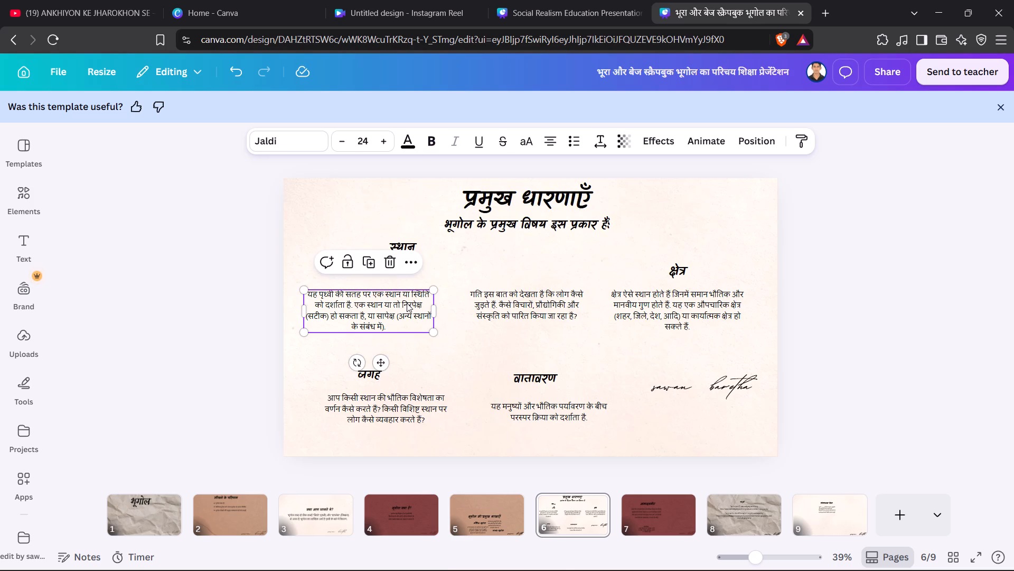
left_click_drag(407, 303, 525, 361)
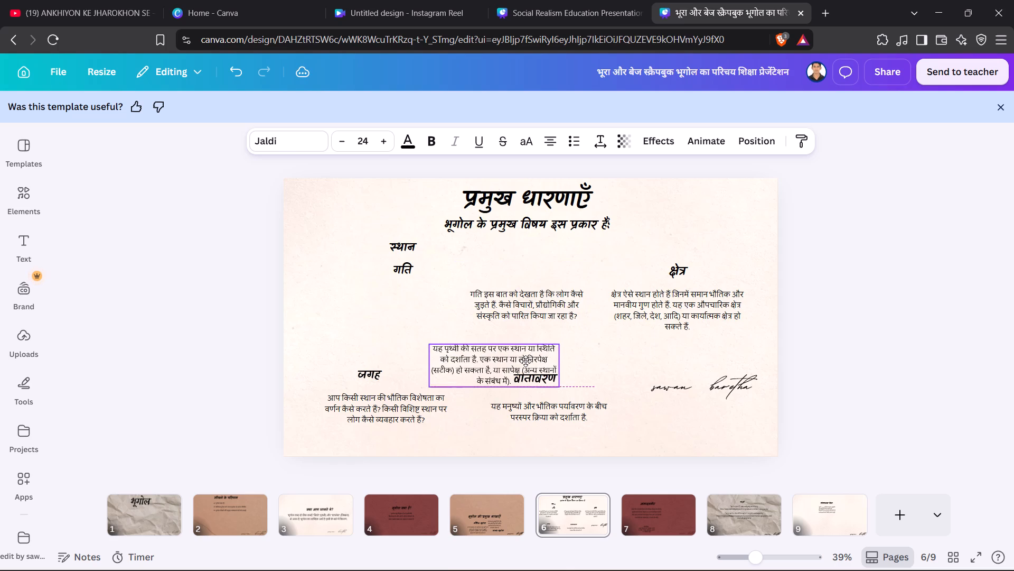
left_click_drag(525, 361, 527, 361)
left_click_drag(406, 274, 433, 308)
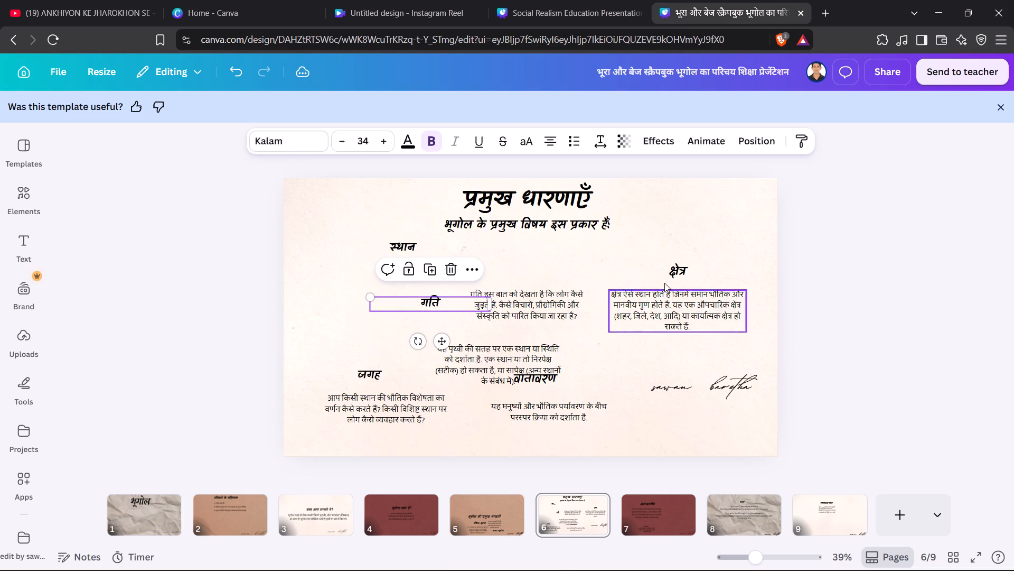
Place the गति heading near the page's left edge with its paragraph beside it, clearing the स्थान heading out of the way.
left_click_drag(439, 306, 344, 263)
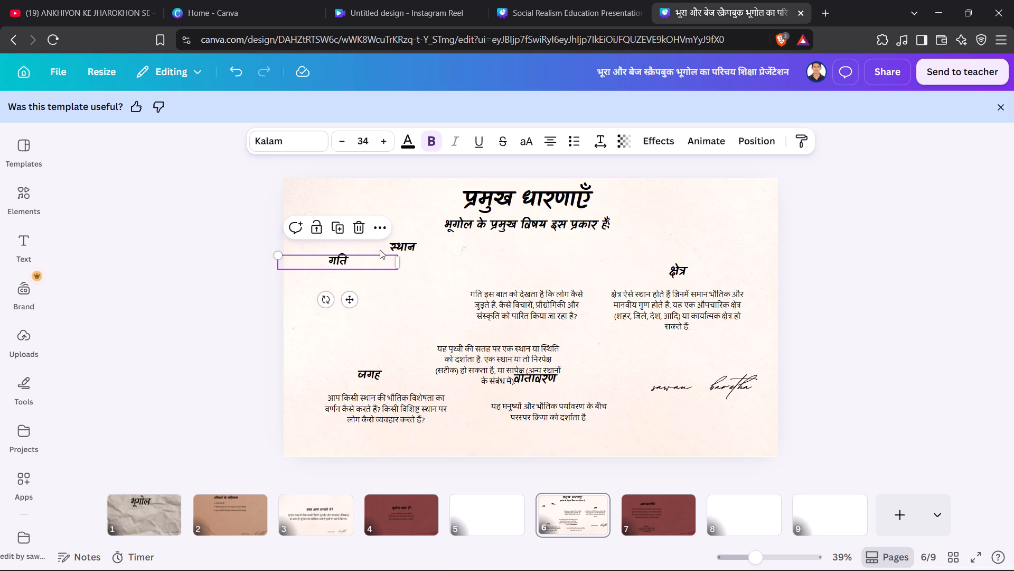
left_click_drag(390, 246, 658, 201)
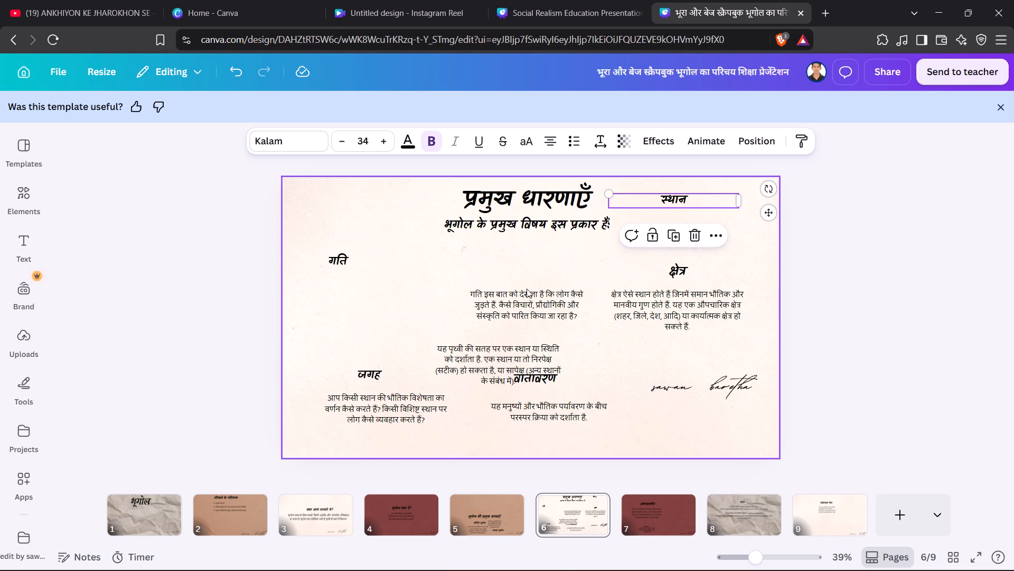
left_click_drag(528, 296, 419, 252)
Place the स्थान heading and its paragraph side by side below the गति row, clearing the जगह heading out of the way.
left_click_drag(664, 201, 318, 326)
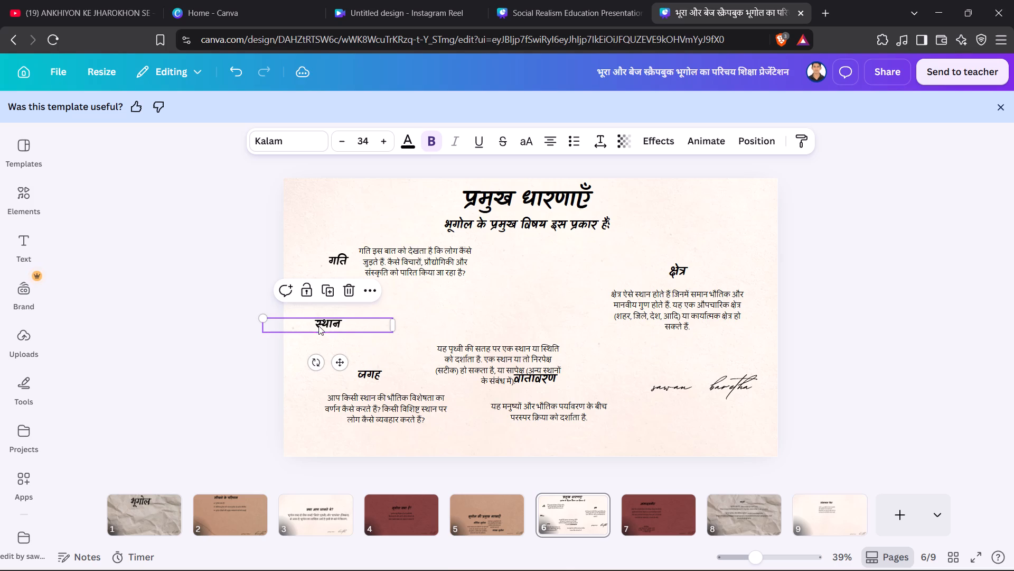
left_click_drag(363, 377, 540, 306)
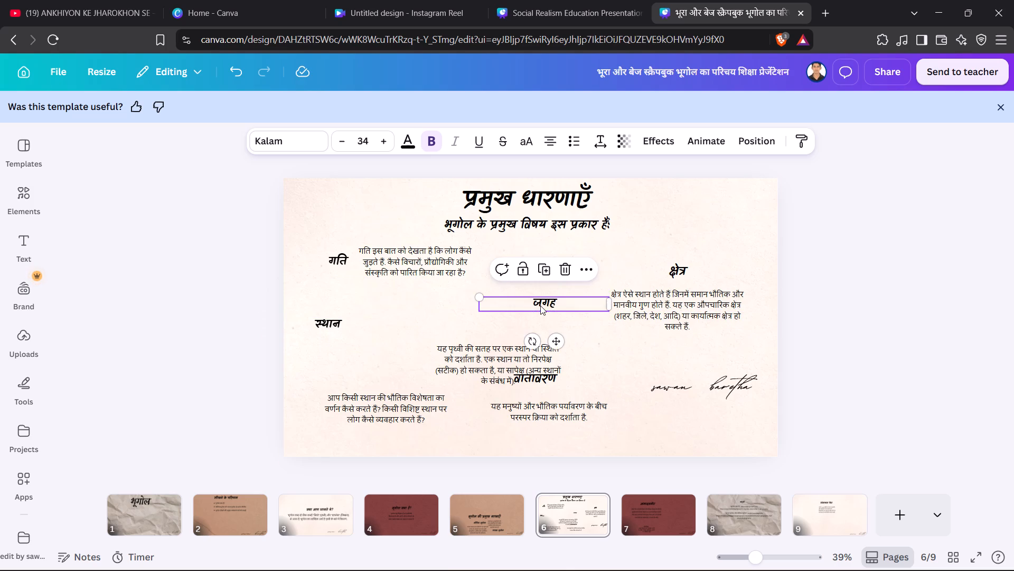
left_click_drag(484, 355, 411, 318)
Place the जगह heading and its paragraph side by side near the page's lower left, below the स्थान row.
left_click_drag(536, 300, 557, 286)
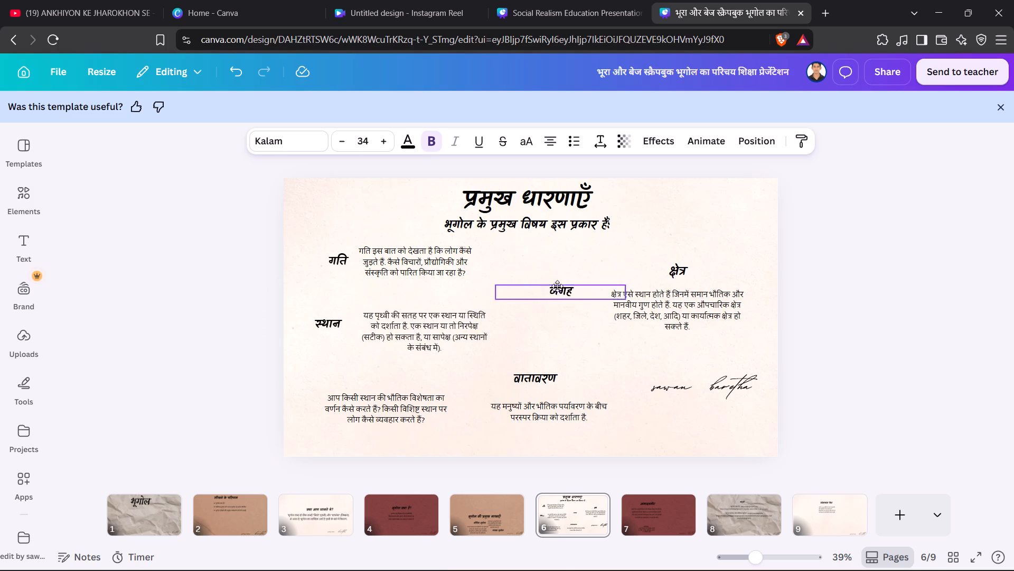
left_click_drag(557, 286, 662, 217)
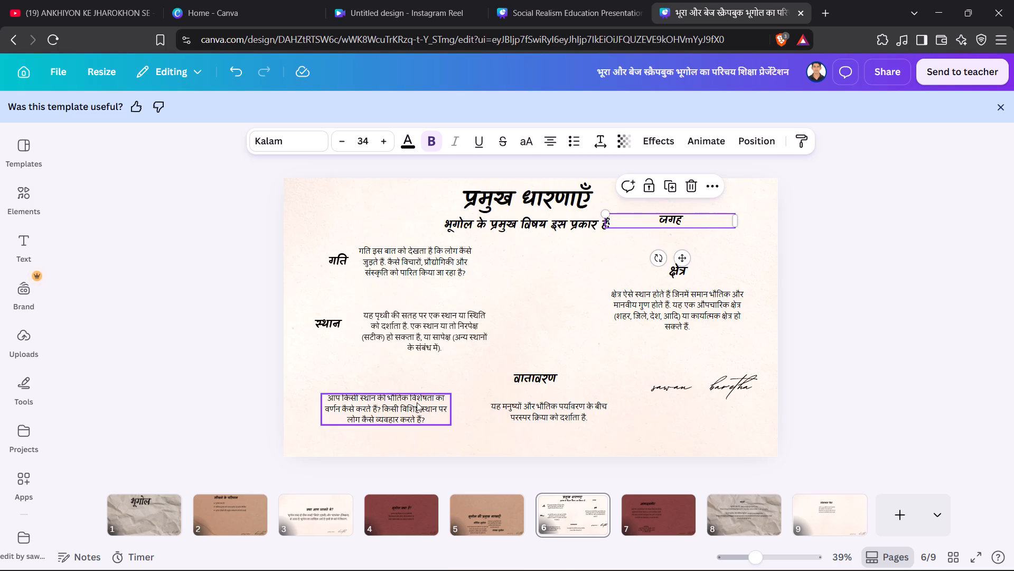
left_click_drag(417, 402, 655, 355)
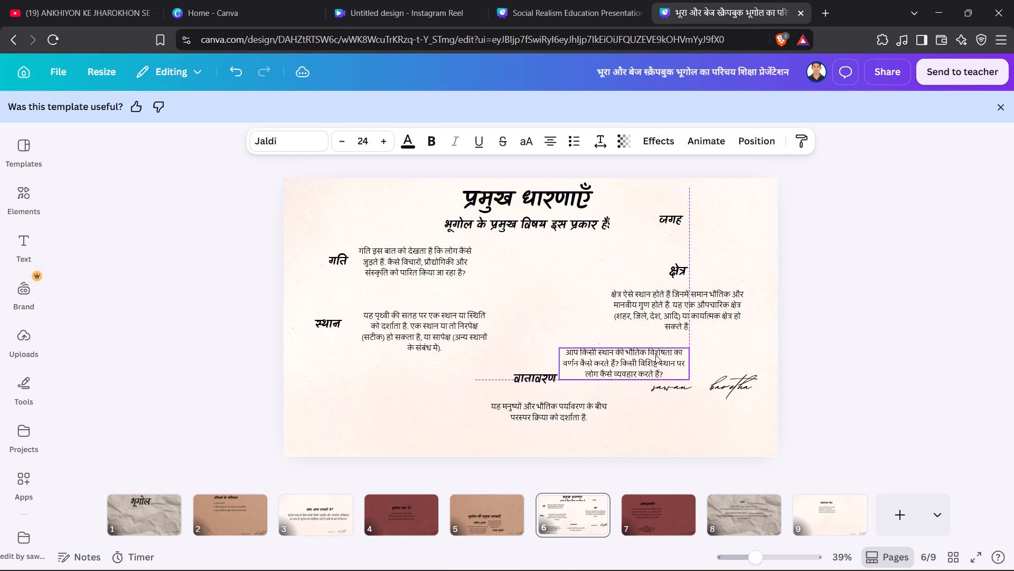
left_click_drag(669, 223, 315, 437)
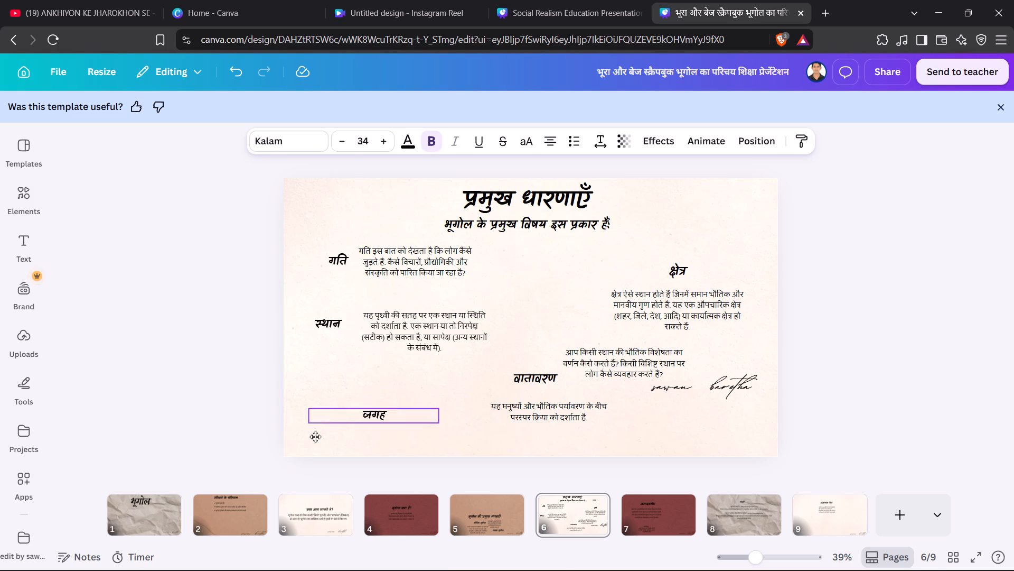
left_click_drag(315, 437, 318, 410)
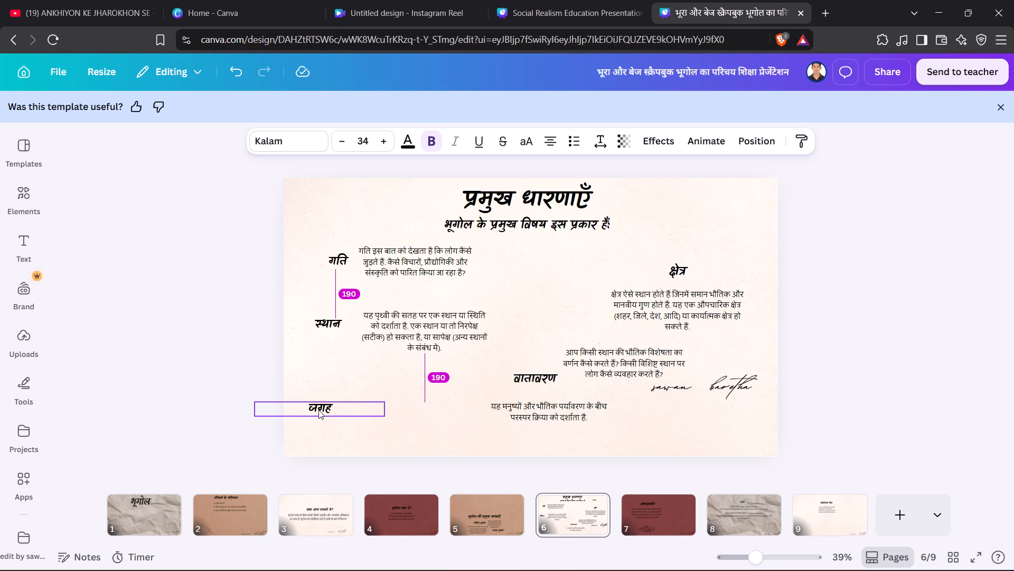
left_click_drag(633, 305, 574, 339)
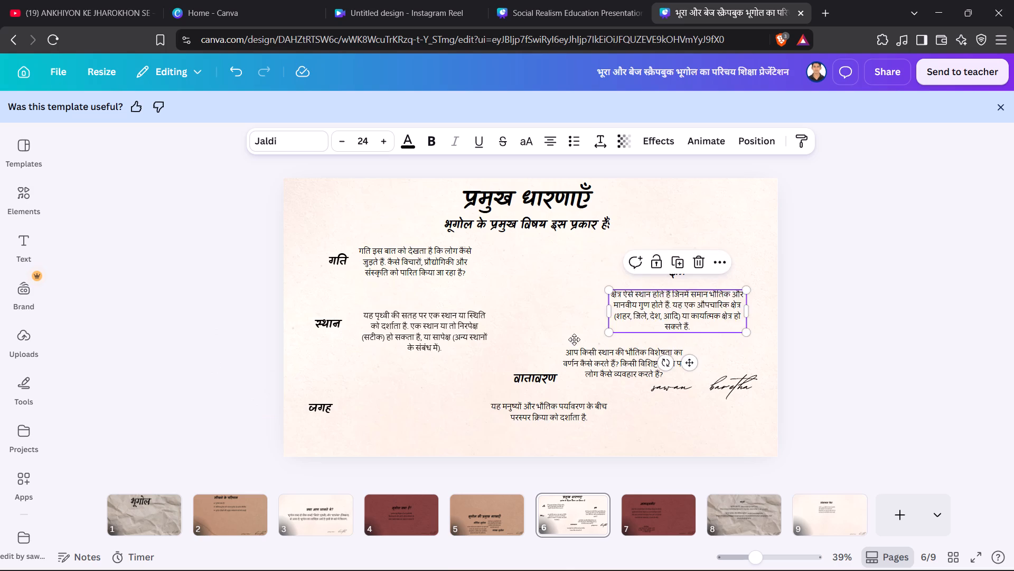
left_click_drag(574, 339, 645, 305)
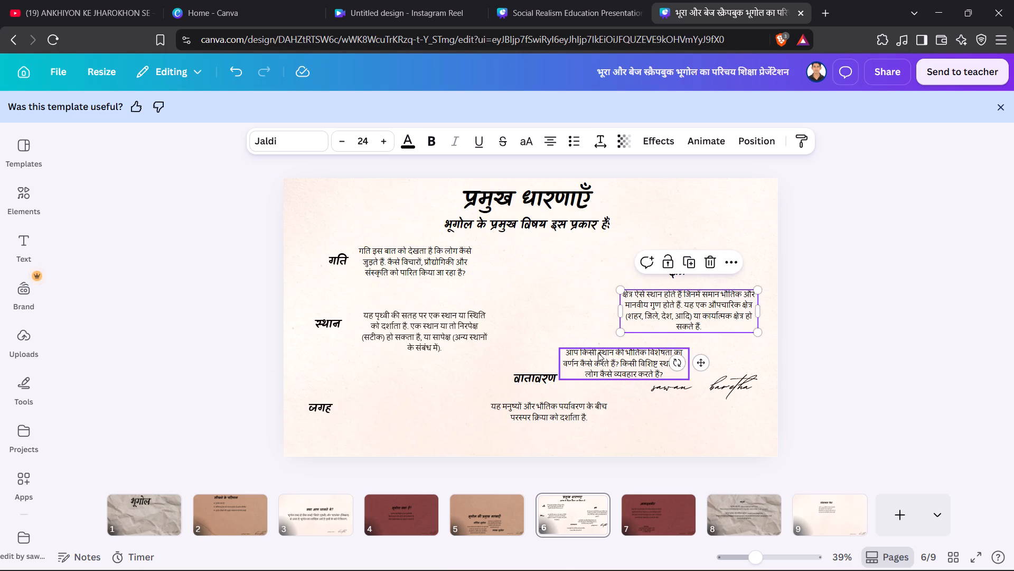
left_click_drag(598, 353, 388, 407)
Place the क्षेत्र heading and its paragraph side by side on the right half of the page, level with the गति row.
left_click_drag(663, 268, 577, 278)
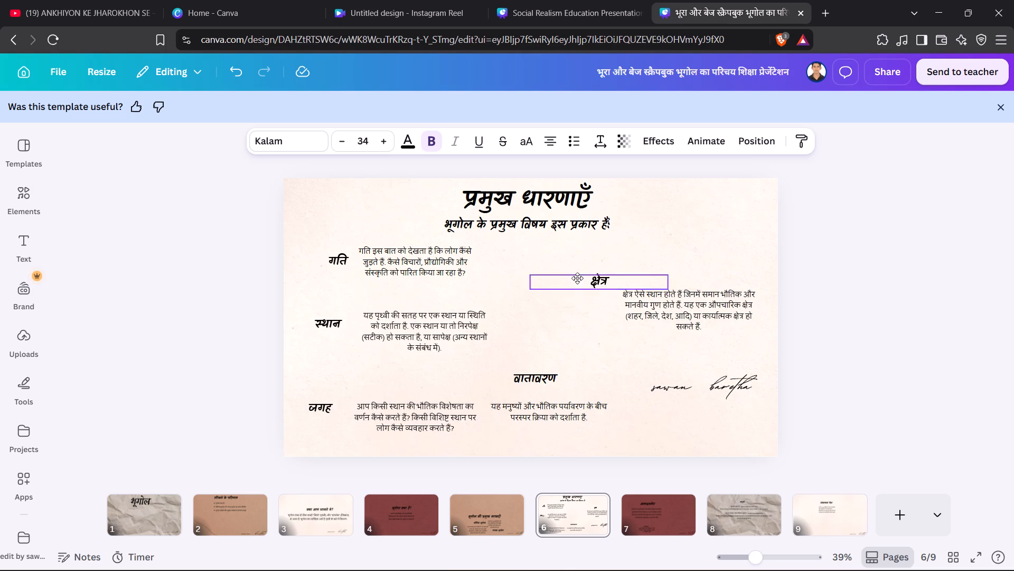
left_click_drag(577, 278, 570, 265)
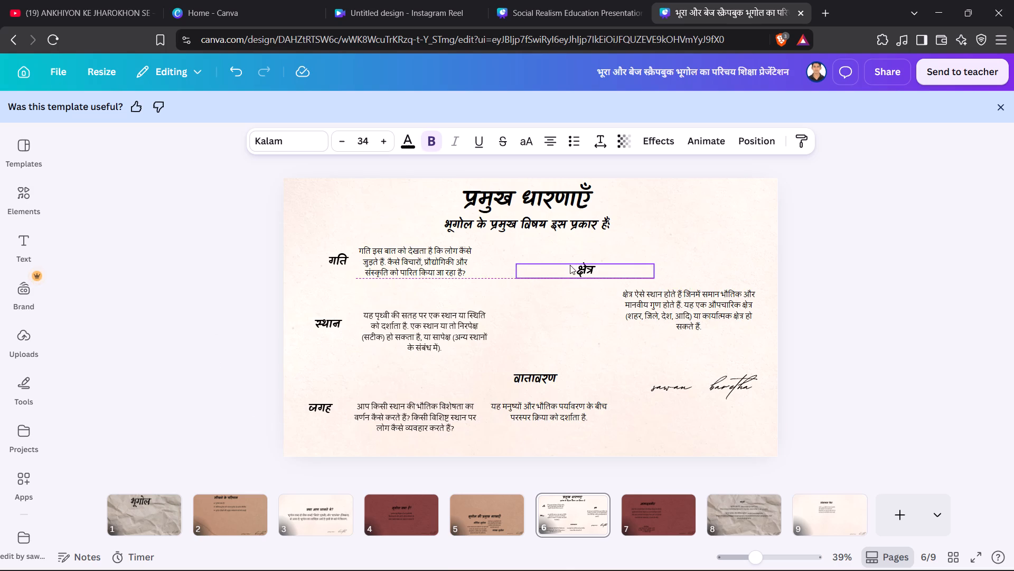
left_click_drag(659, 305, 662, 261)
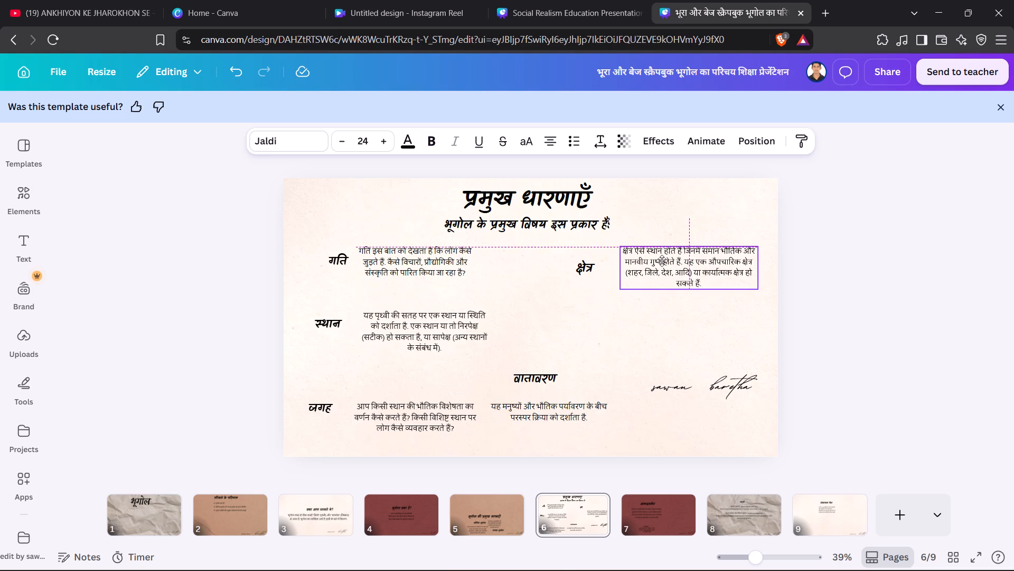
left_click_drag(662, 261, 661, 261)
Place the वातावरण heading and its paragraph side by side below the क्षेत्र row, clearing the signature down to the page's bottom corner.
left_click_drag(548, 383, 551, 377)
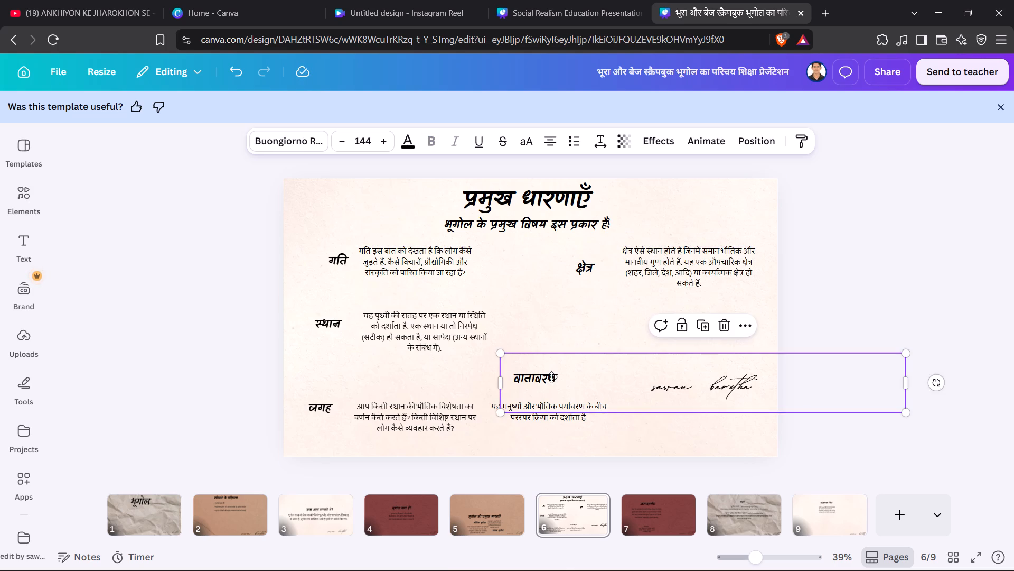
left_click_drag(551, 377, 556, 440)
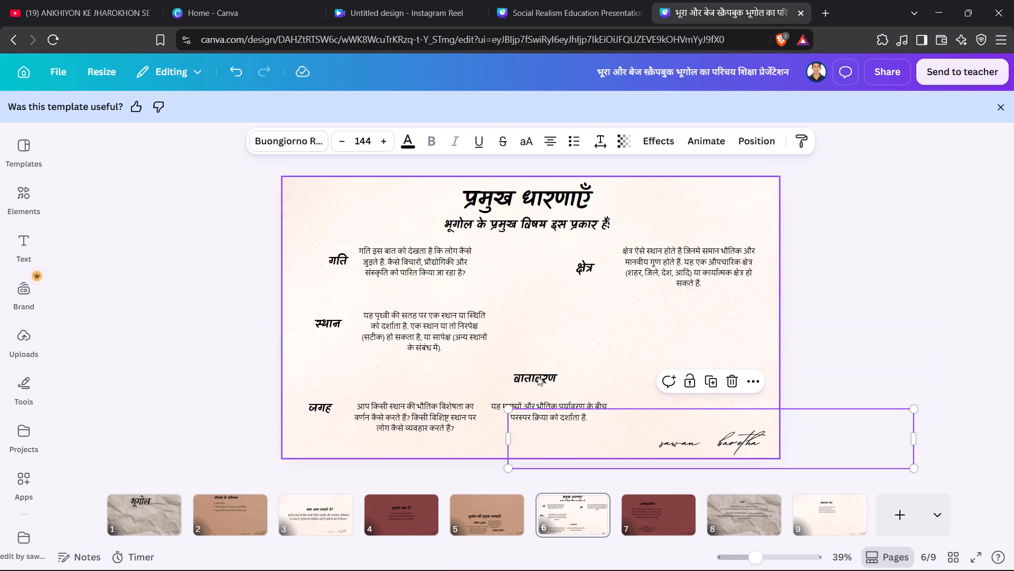
left_click_drag(541, 372, 578, 322)
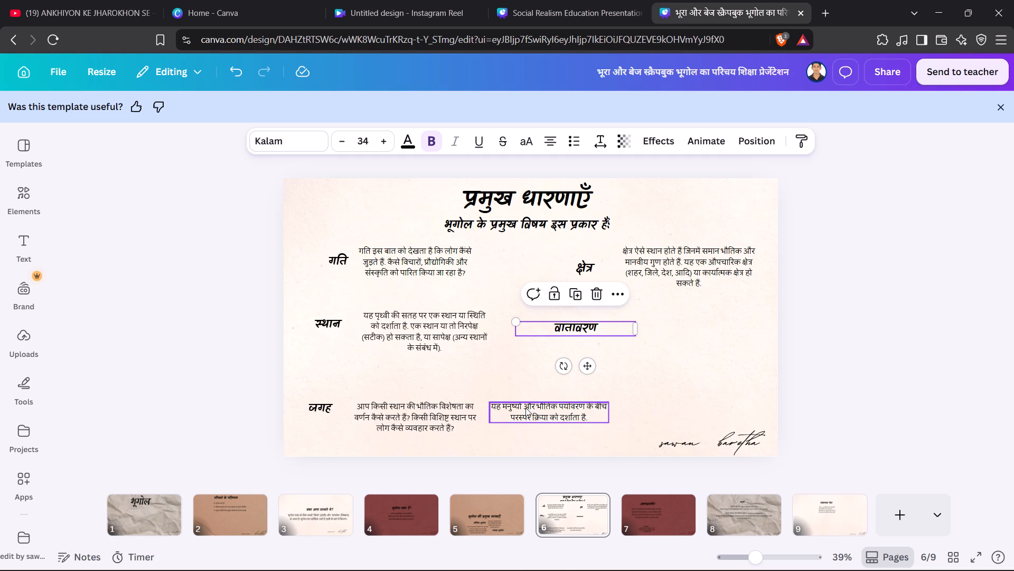
left_click(525, 408)
left_click_drag(525, 408, 654, 316)
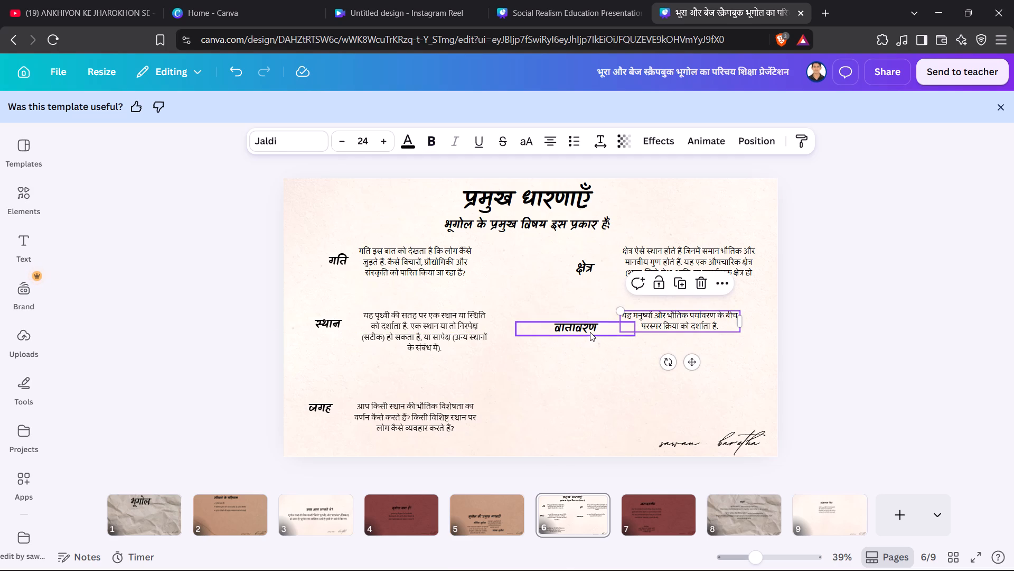
left_click_drag(590, 332, 589, 323)
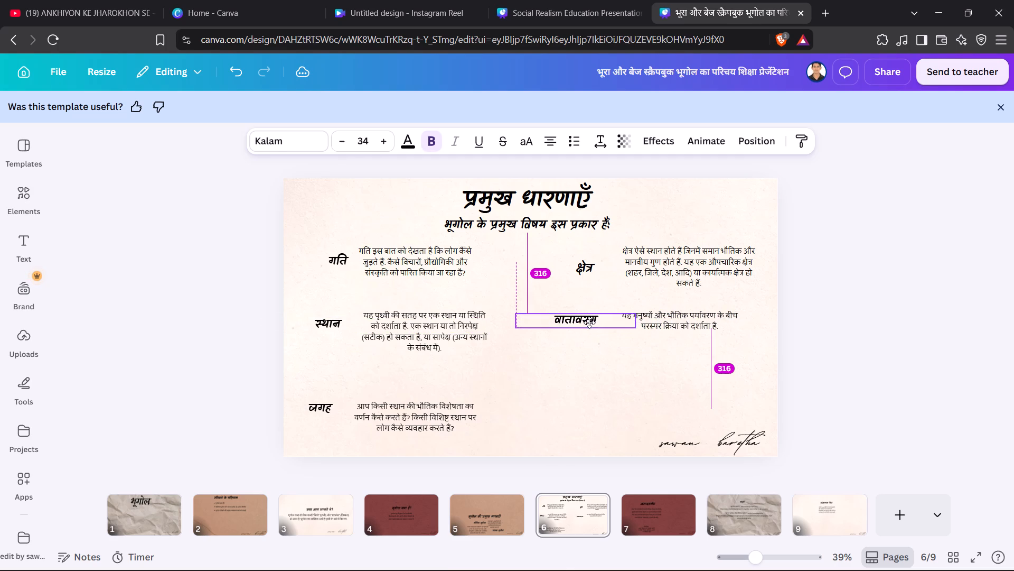
left_click_drag(589, 323, 590, 322)
Move the signature up from the page's bottom corner to just below the वातावरण row.
left_click(654, 396)
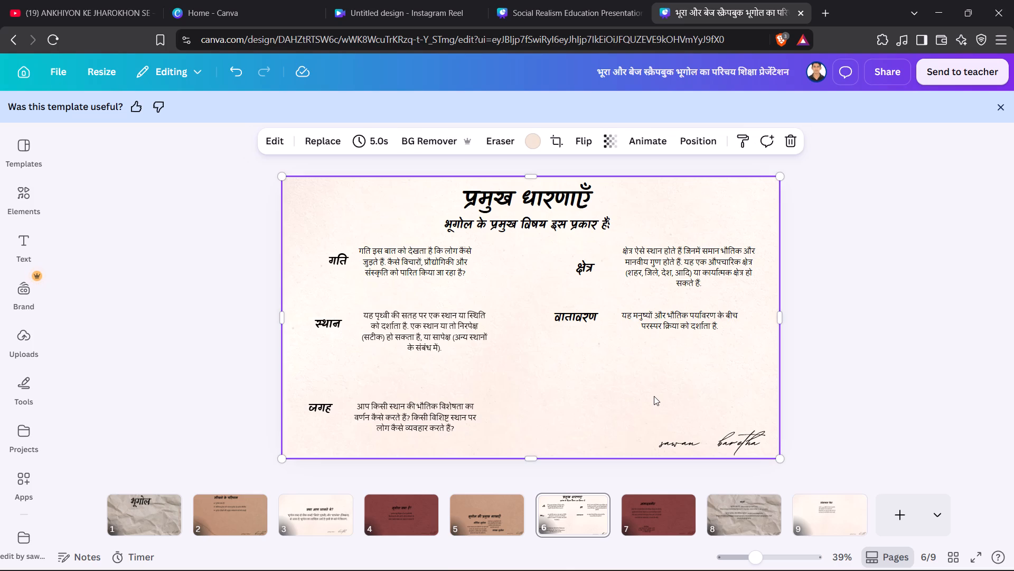
left_click_drag(699, 438, 638, 371)
Move the जगह paragraph and its heading up so their row sits closer below the स्थान row.
double_click(387, 415)
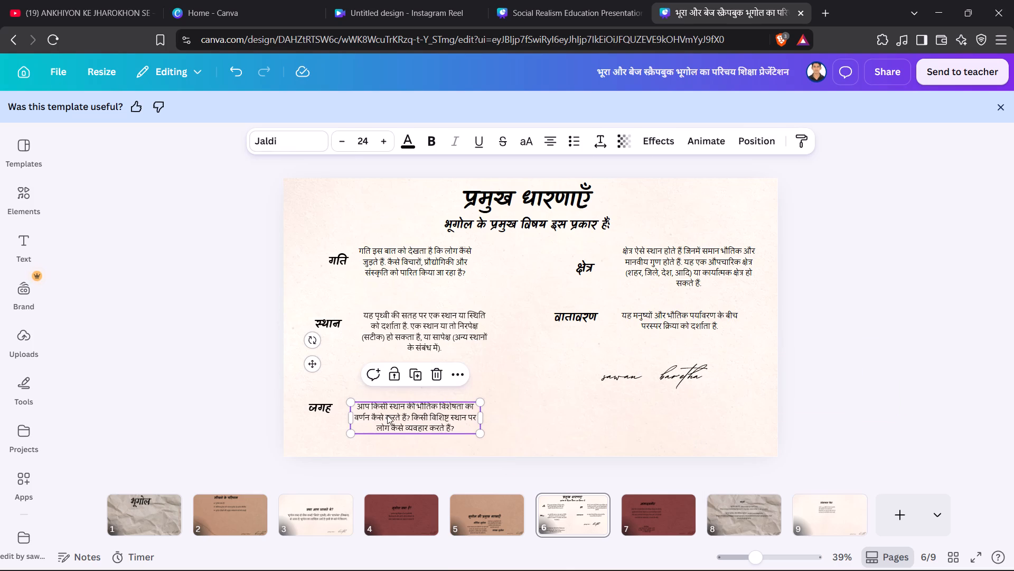
left_click(387, 415)
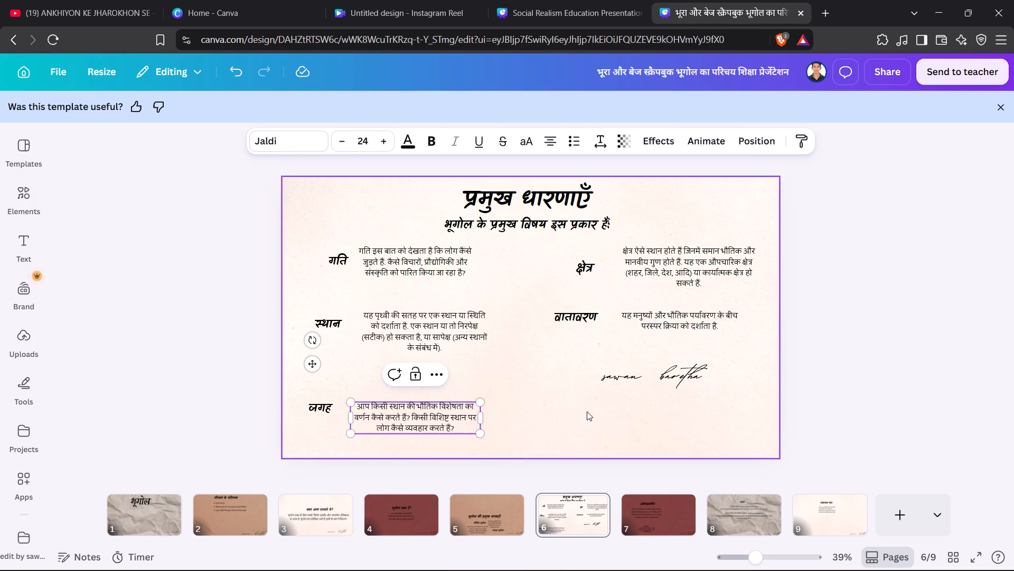
left_click(587, 411)
left_click_drag(420, 420, 418, 387)
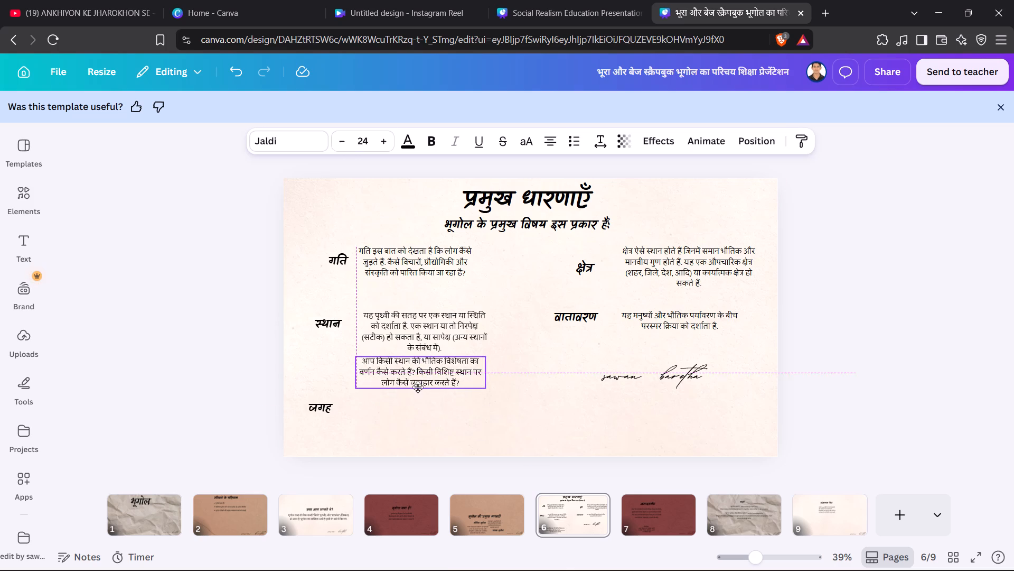
left_click_drag(418, 387, 426, 394)
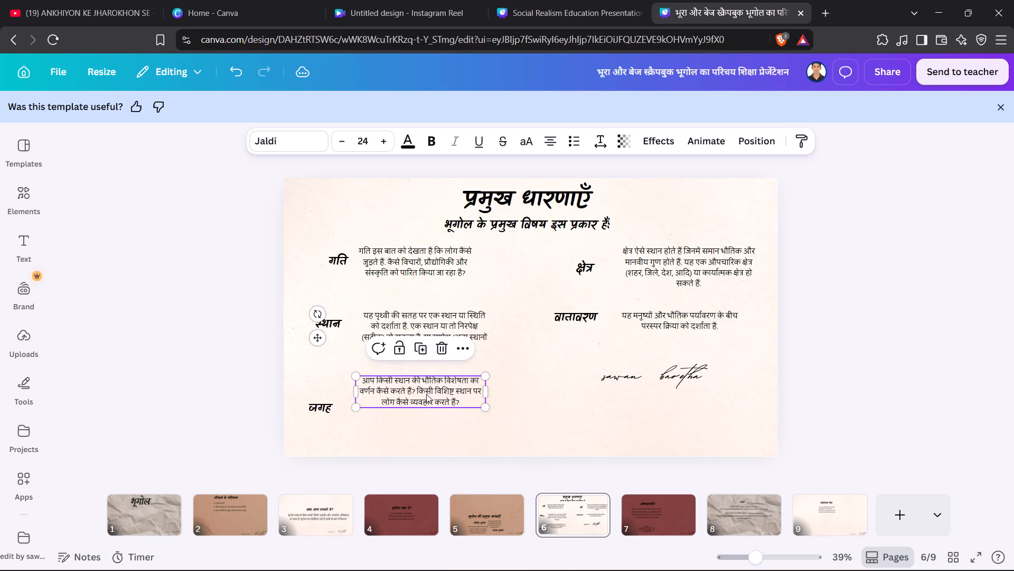
left_click(312, 407)
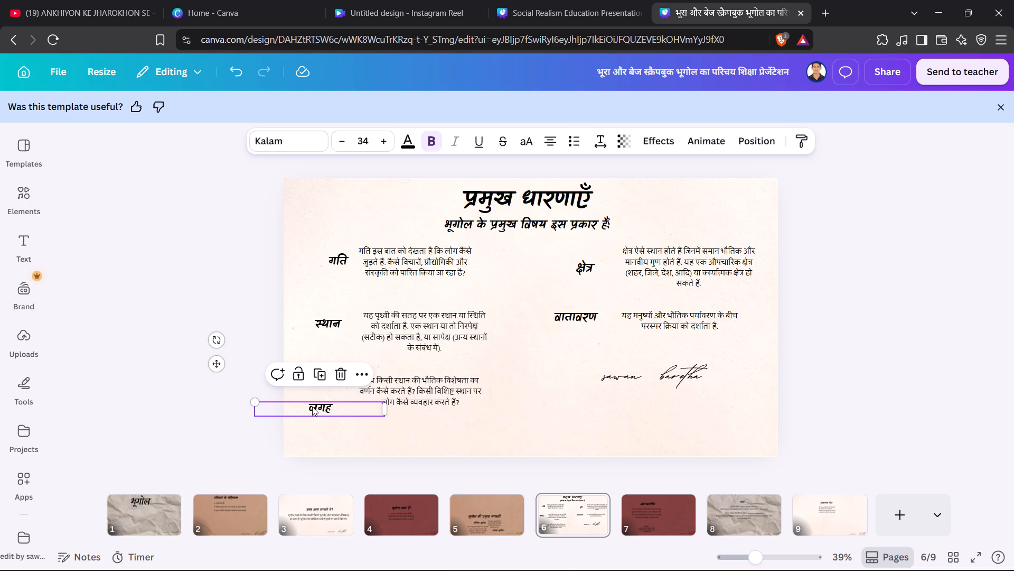
left_click_drag(312, 407, 314, 385)
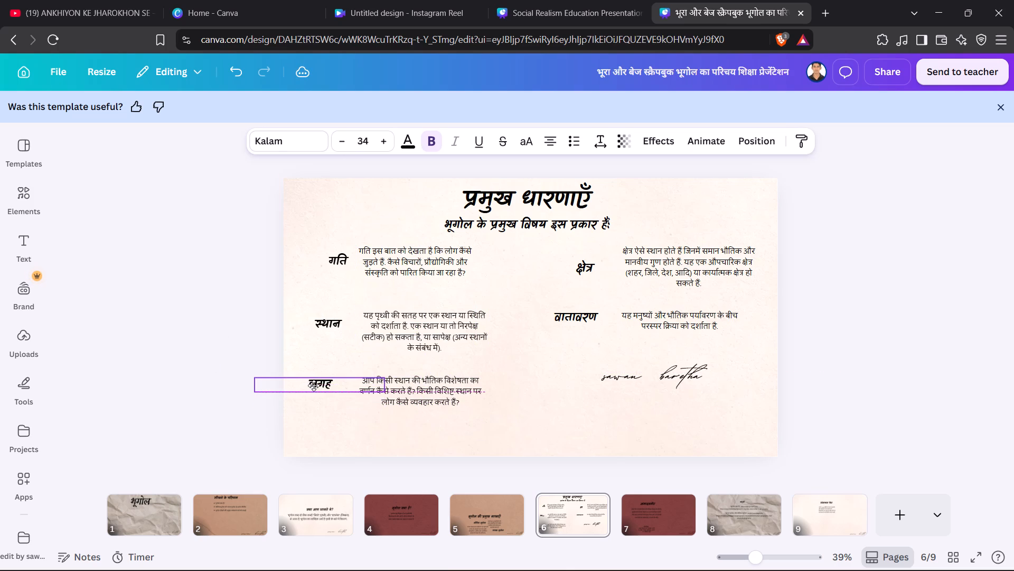
left_click_drag(314, 385, 315, 388)
left_click(506, 430)
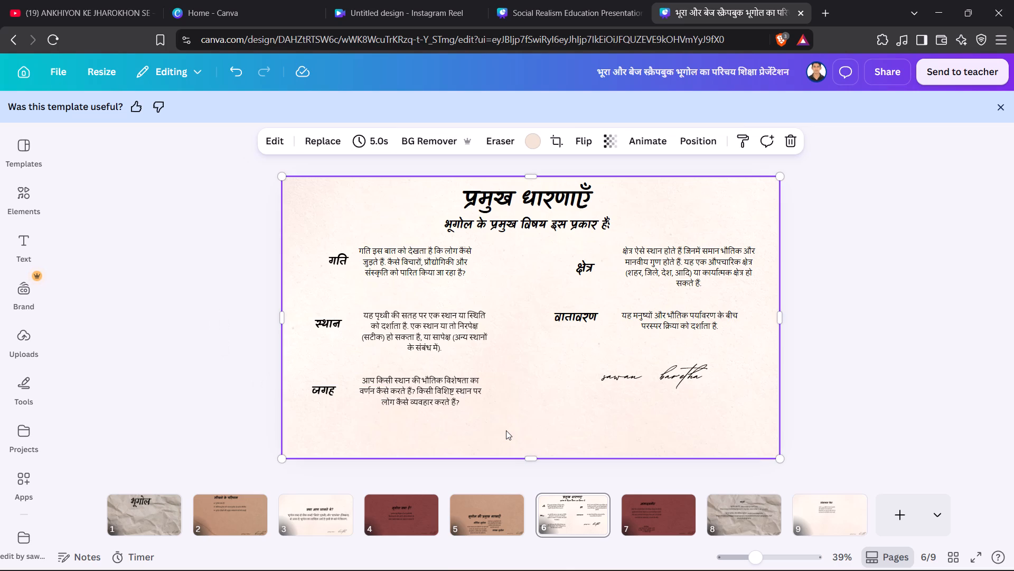
On page 7, place the असाइनमेंट heading and the main paragraph side by side at about the same height, above mid-page.
left_click(625, 512)
left_click(478, 301)
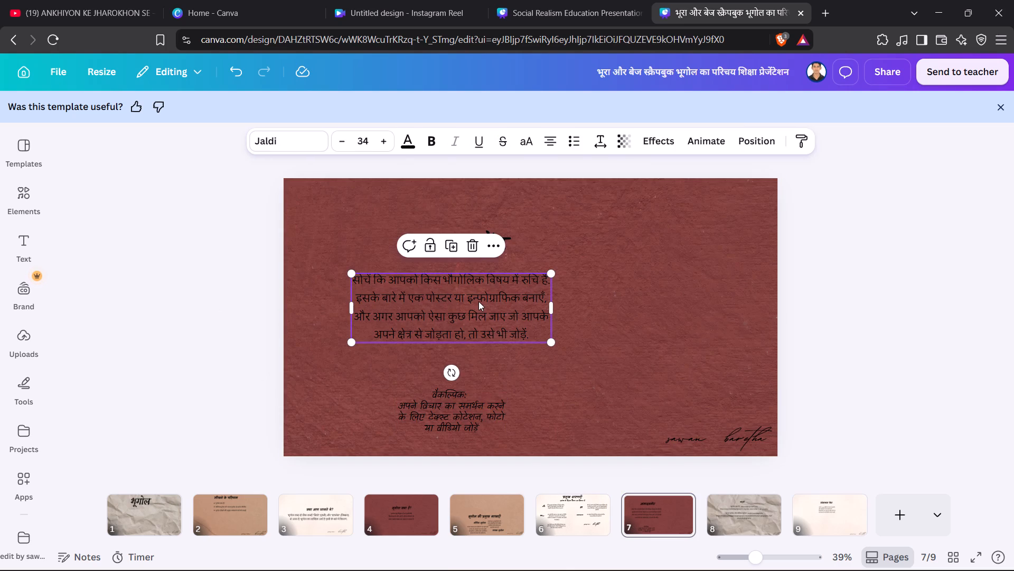
left_click_drag(478, 301, 632, 261)
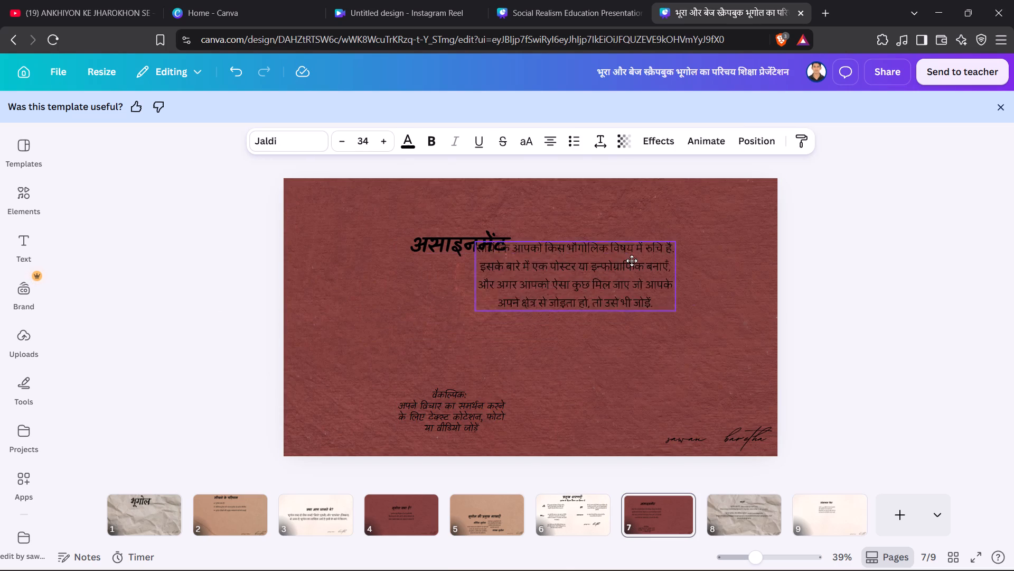
left_click_drag(632, 261, 654, 256)
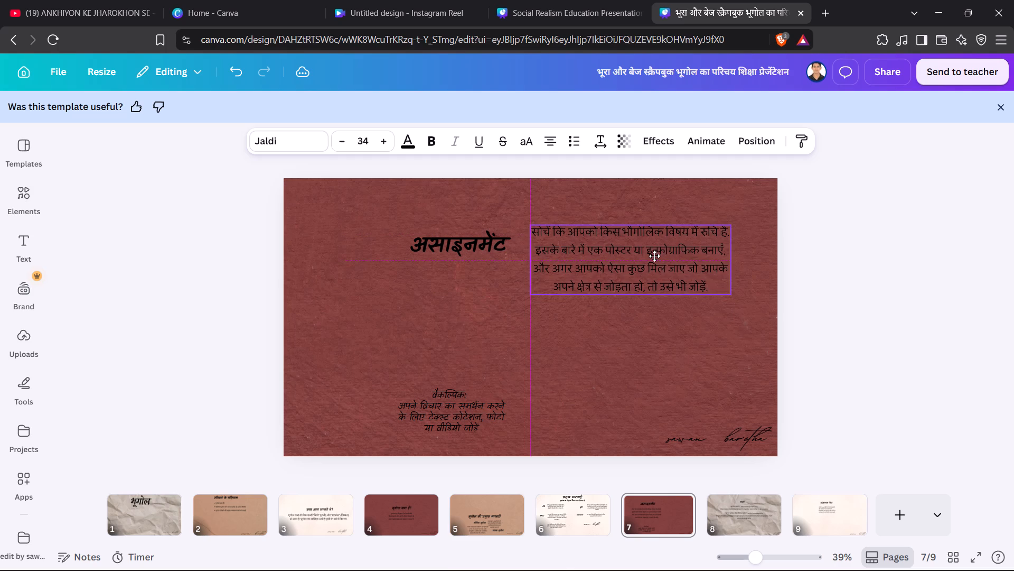
left_click_drag(654, 256, 651, 285)
left_click_drag(464, 242, 461, 285)
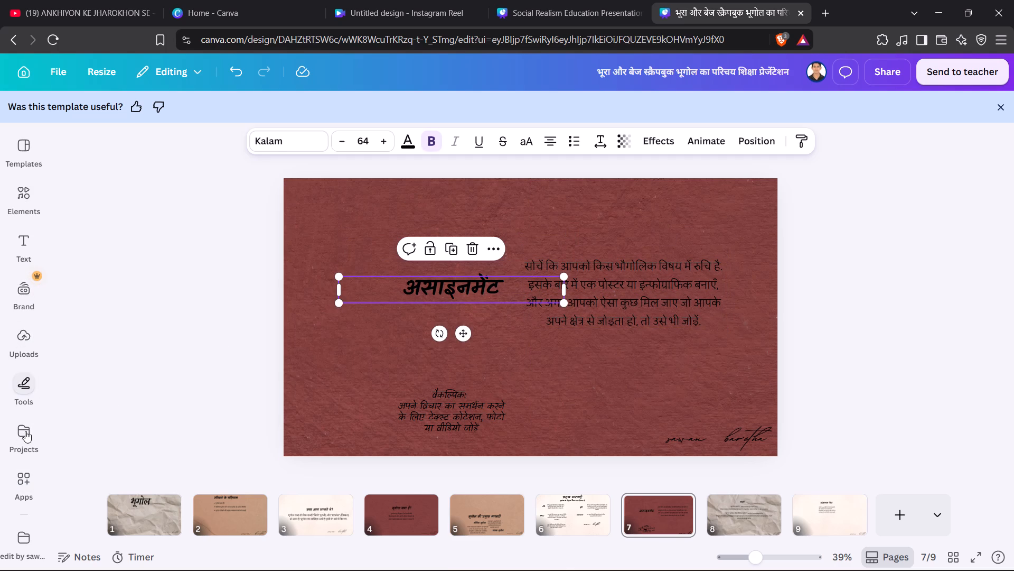
Insert the black dot-grid graphic on page 7 and position it over the paragraph beside the असाइनमेंट heading.
left_click(26, 185)
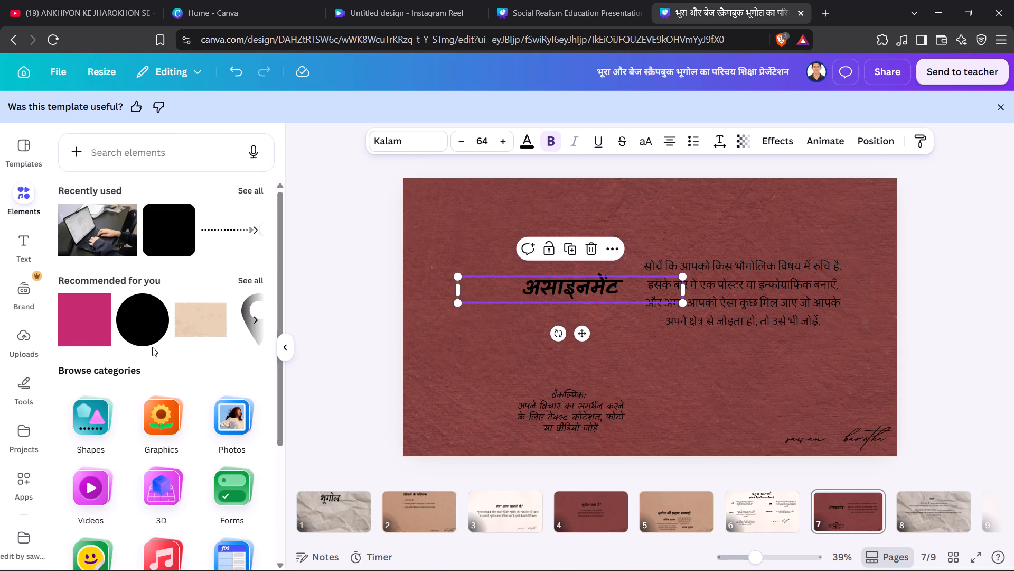
scroll(154, 345, "left", 5)
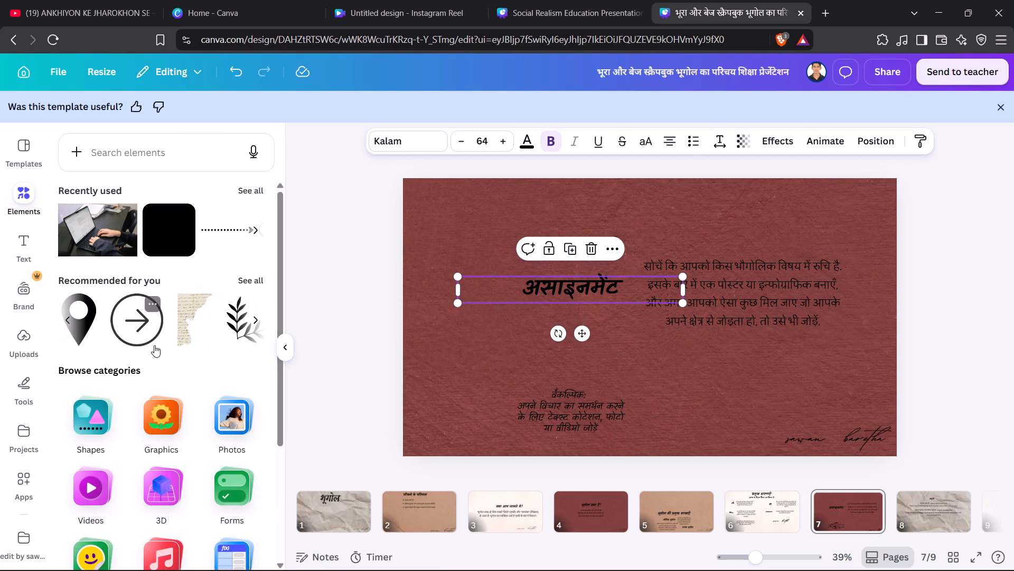
scroll(154, 345, "left", 3)
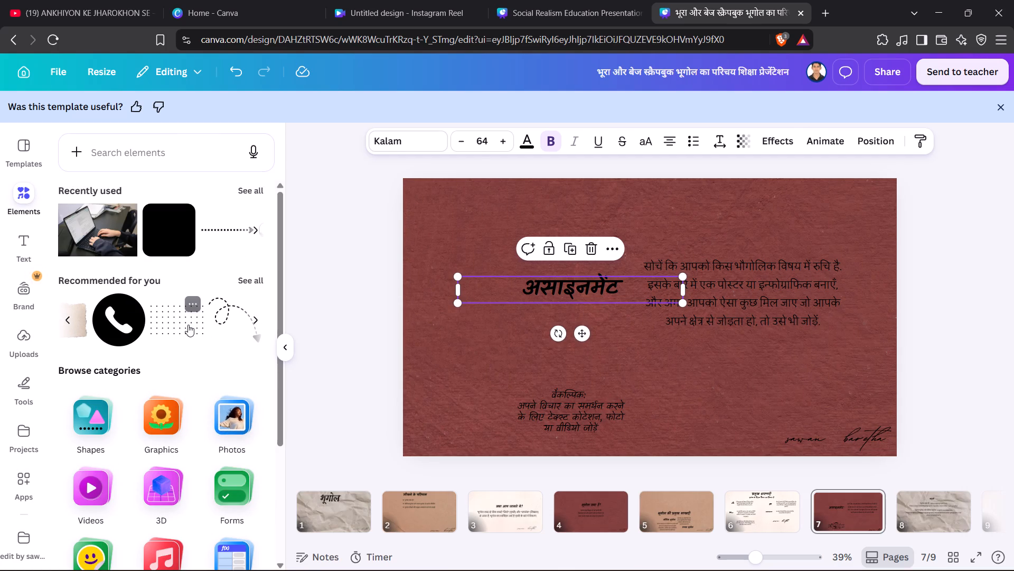
left_click(188, 325)
left_click_drag(603, 327, 618, 323)
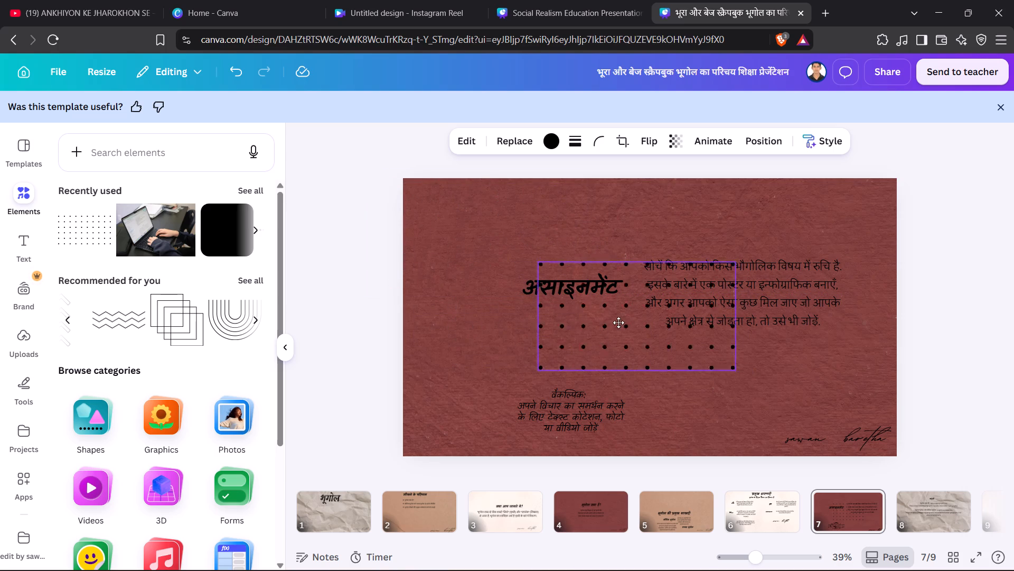
left_click_drag(618, 323, 681, 307)
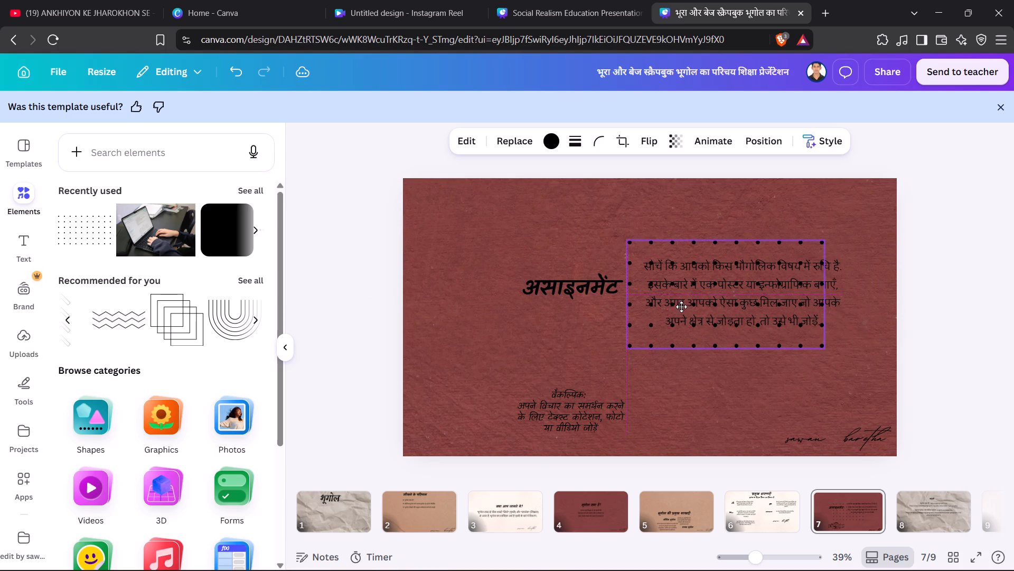
left_click_drag(681, 307, 671, 307)
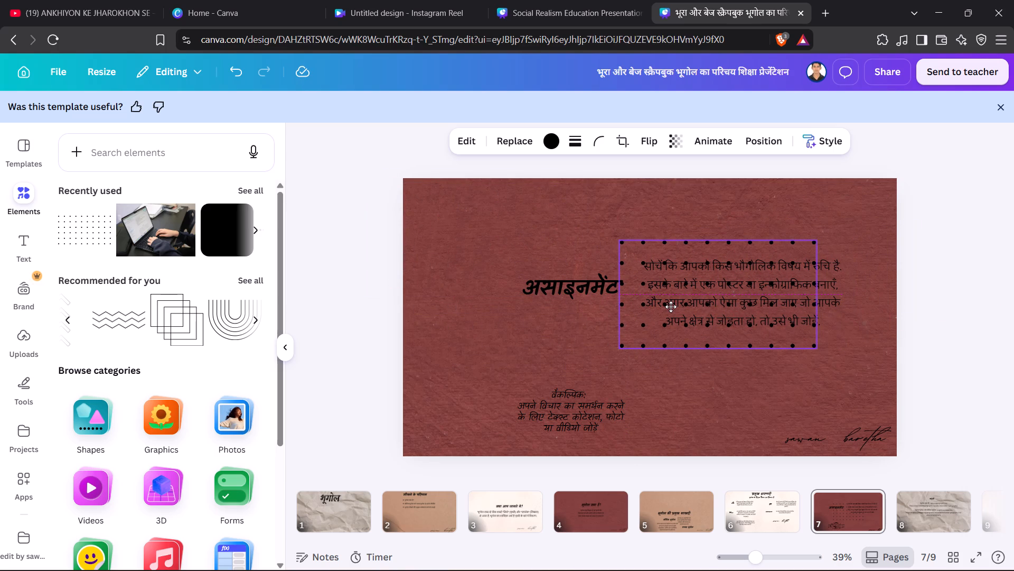
left_click_drag(671, 307, 702, 305)
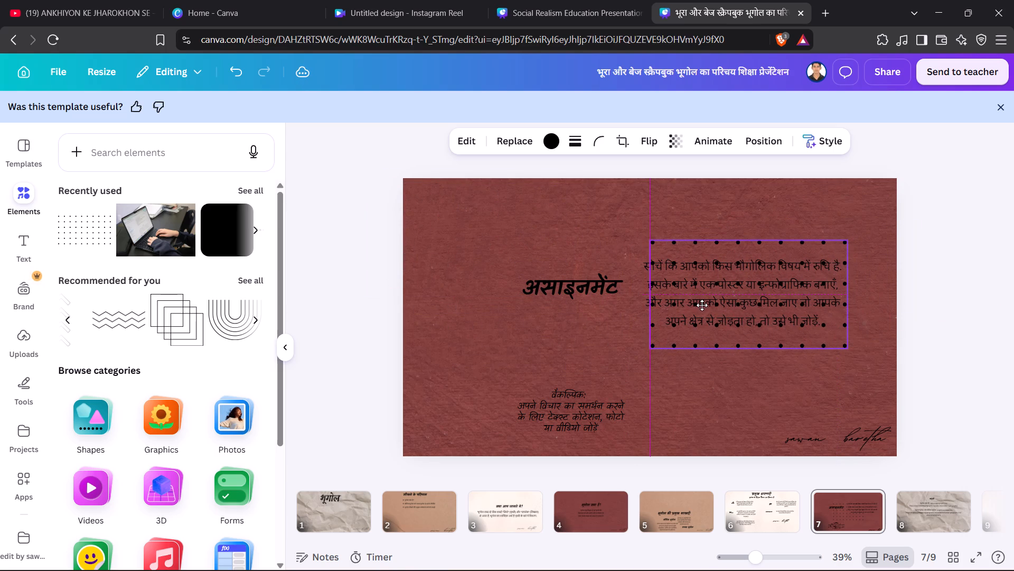
Move the dot grid to page 6 and place it over the जगह heading and paragraph.
left_click_drag(702, 305, 741, 495)
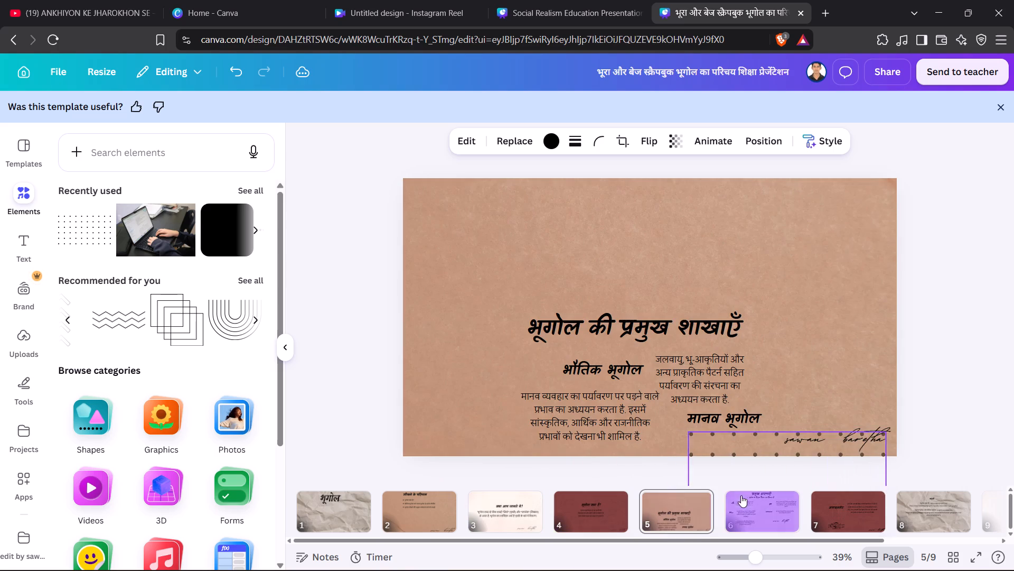
left_click_drag(741, 495, 523, 262)
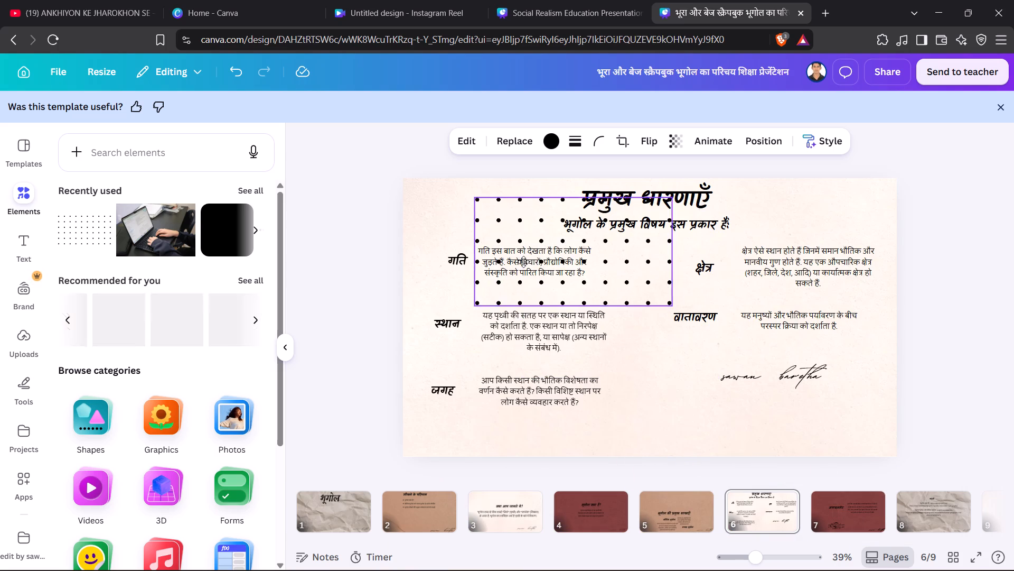
left_click_drag(523, 262, 521, 403)
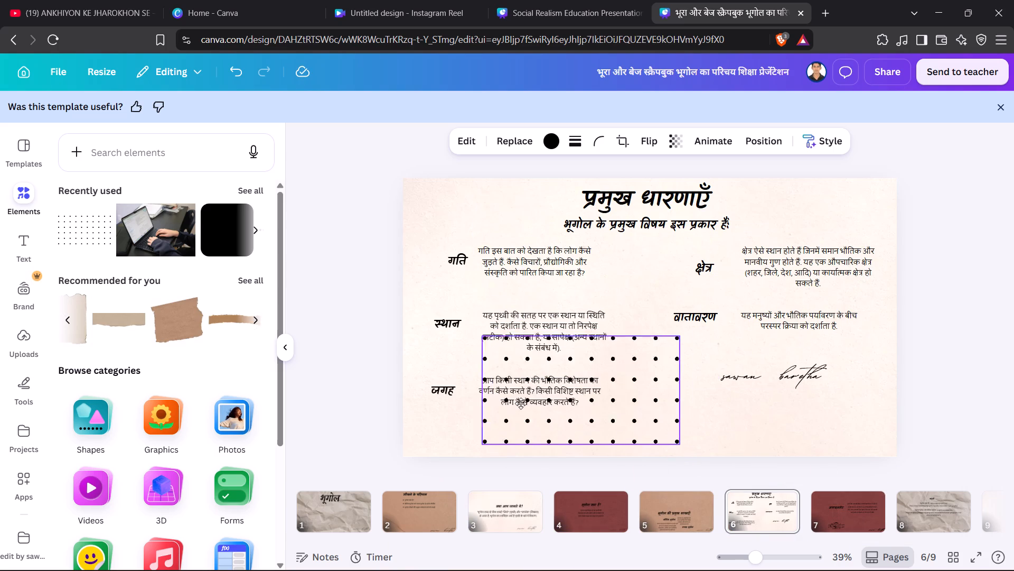
left_click_drag(521, 403, 457, 404)
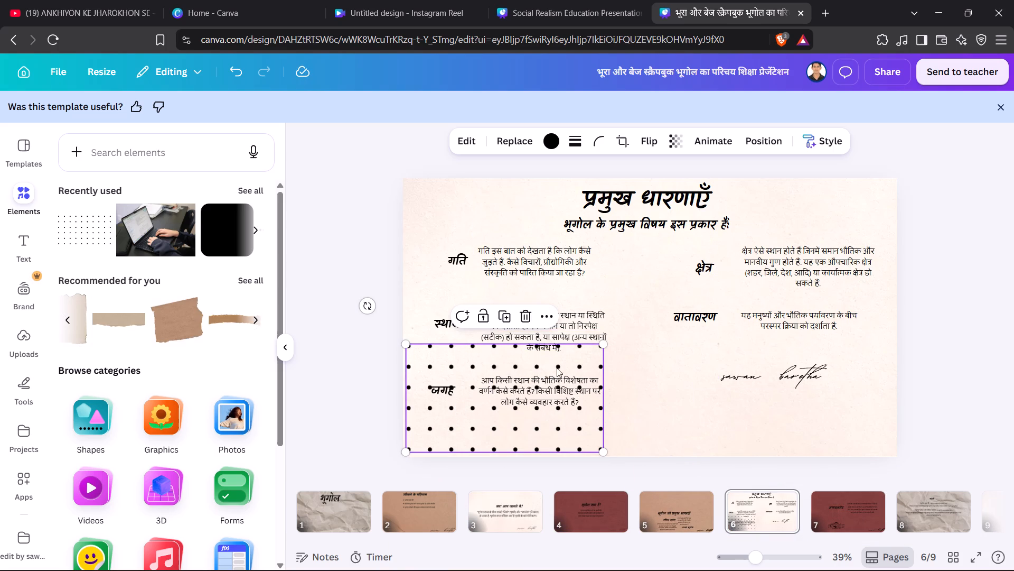
Shrink the dot grid and fit it around the जगह paragraph only, leaving the heading clear.
left_click_drag(606, 340, 533, 384)
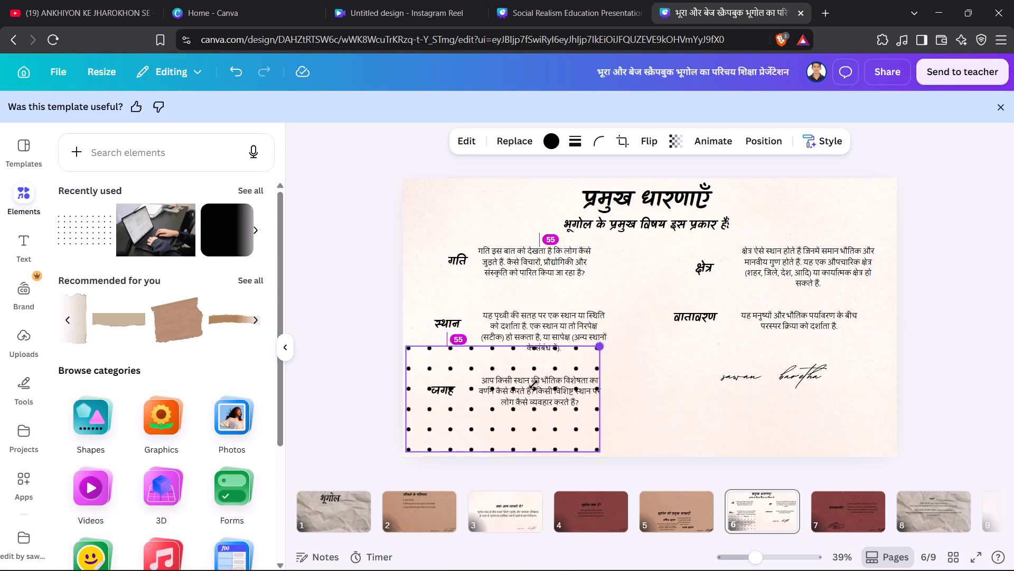
left_click_drag(533, 384, 518, 390)
left_click_drag(468, 420, 533, 389)
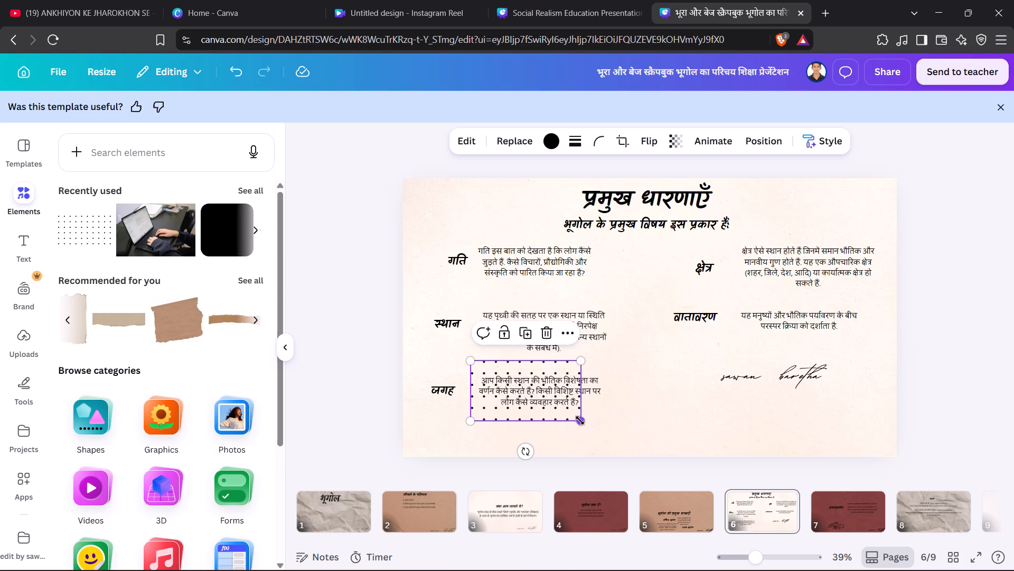
left_click_drag(579, 420, 609, 415)
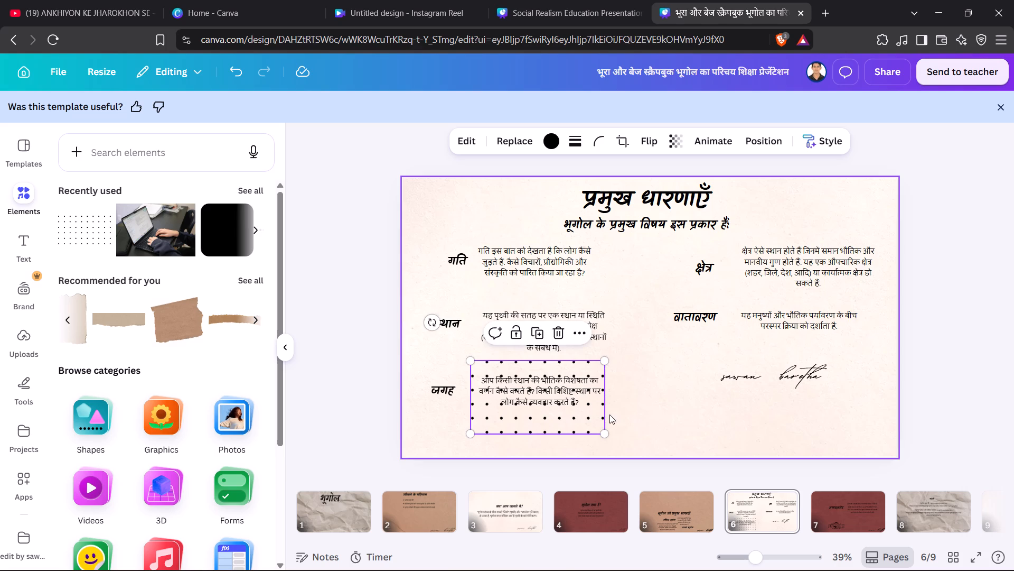
Reorder the dot grid's layer: try the back and front positions, and send it backward several levels.
right_click(566, 402)
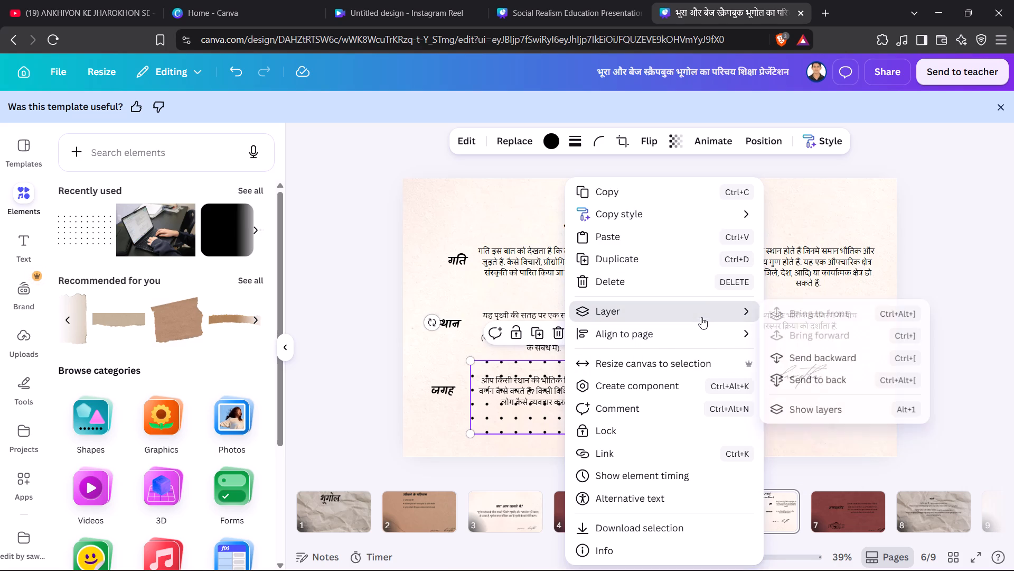
left_click(848, 389)
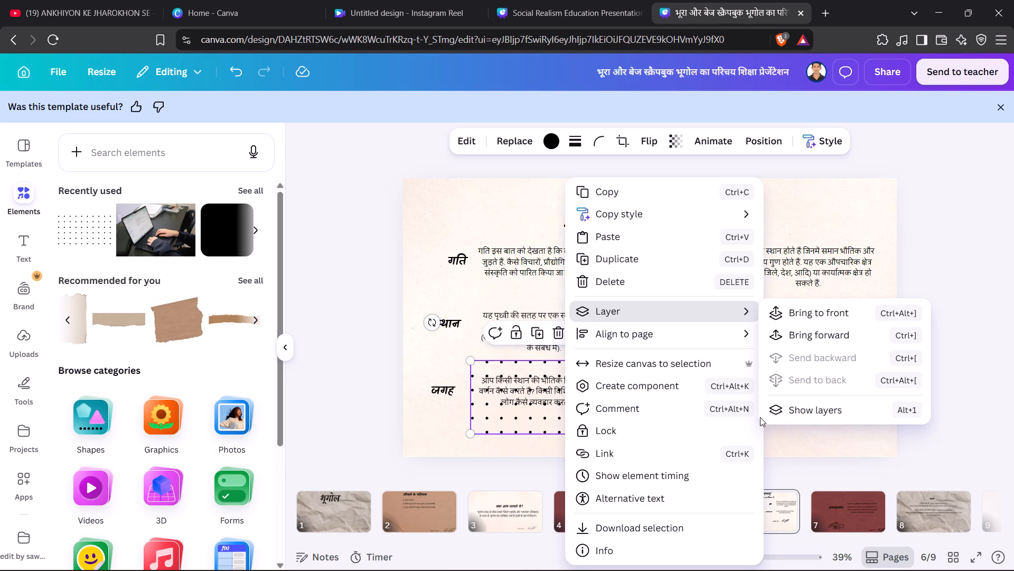
left_click(842, 315)
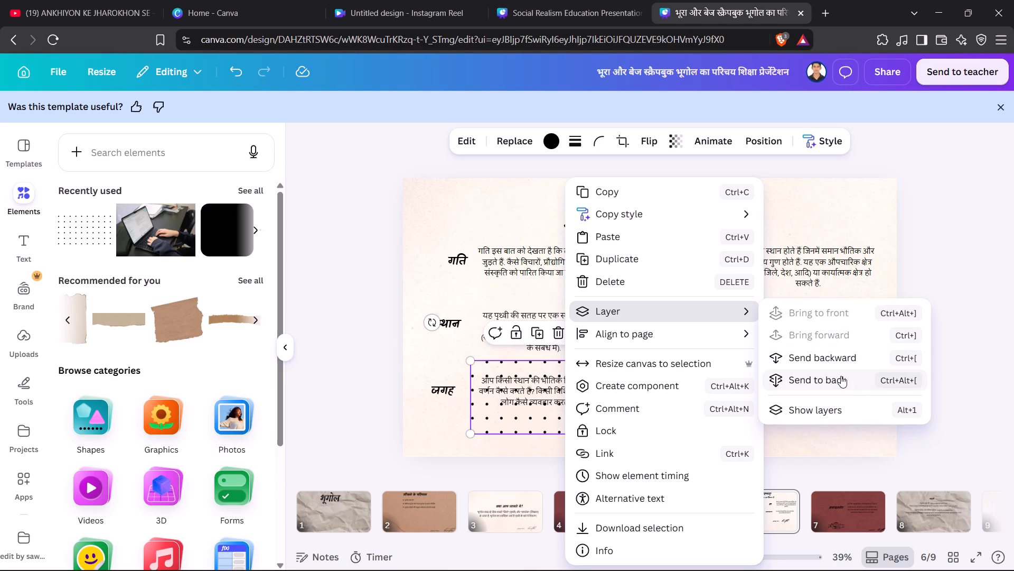
left_click(859, 357)
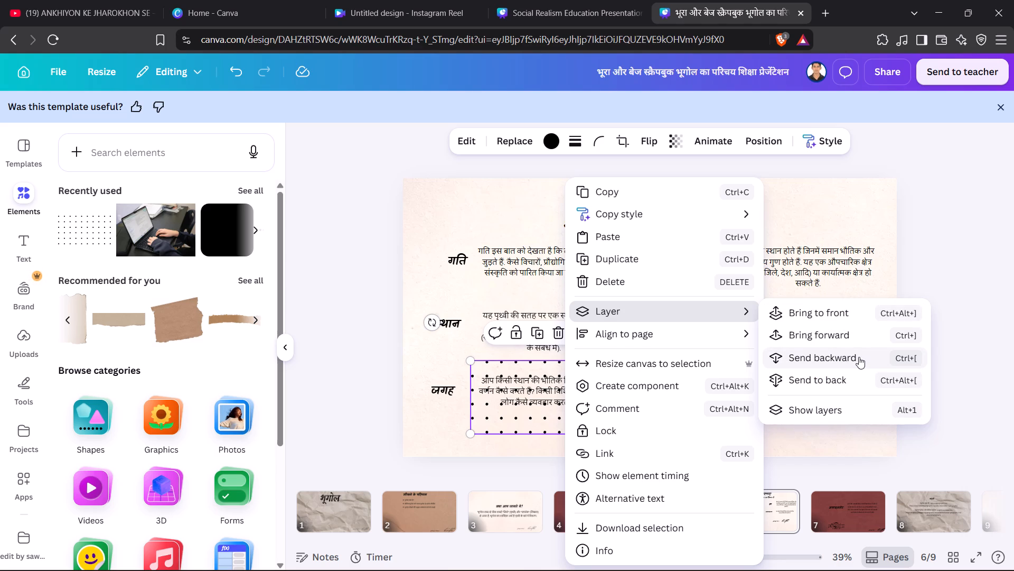
left_click(859, 357)
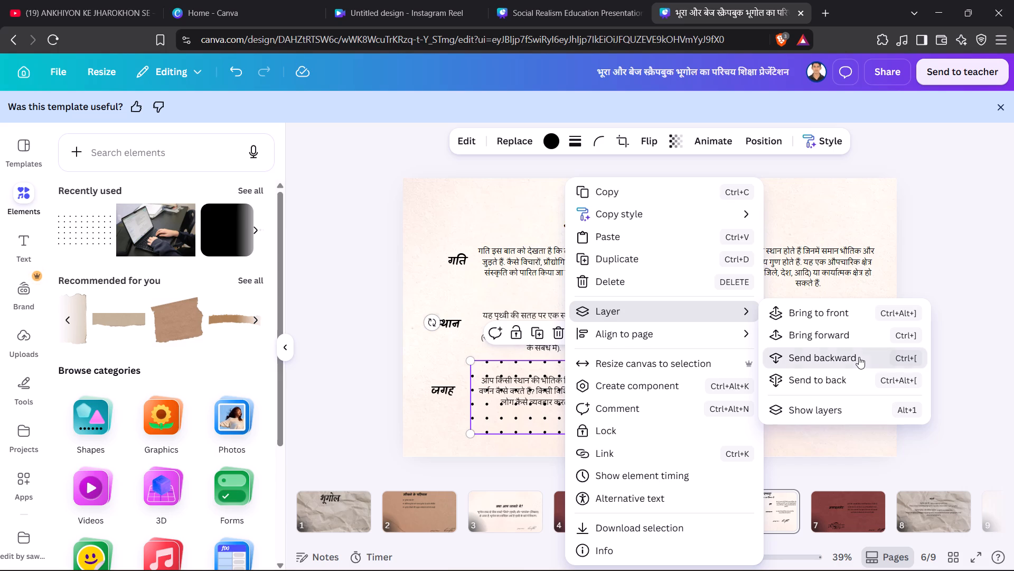
triple_click(859, 357)
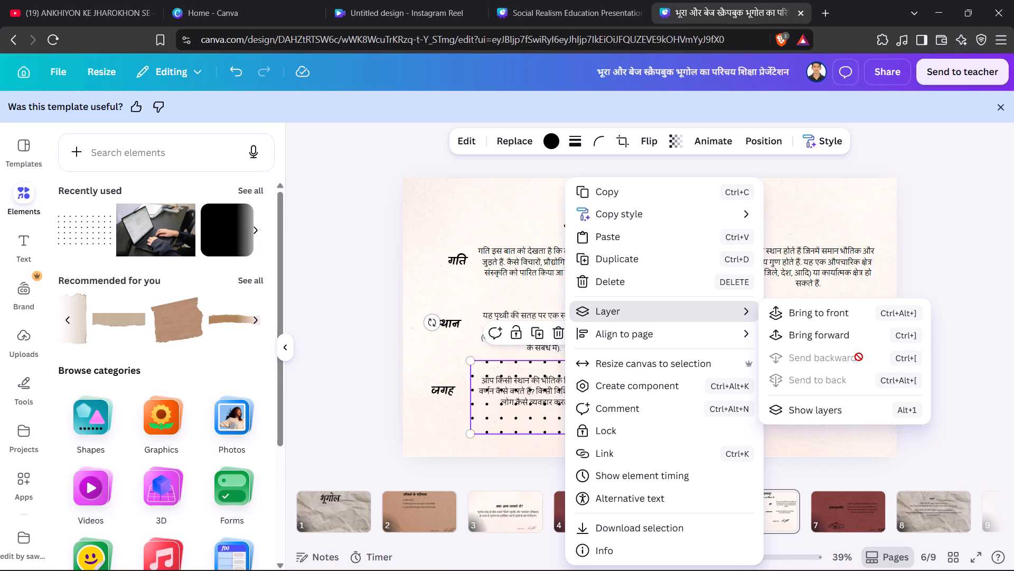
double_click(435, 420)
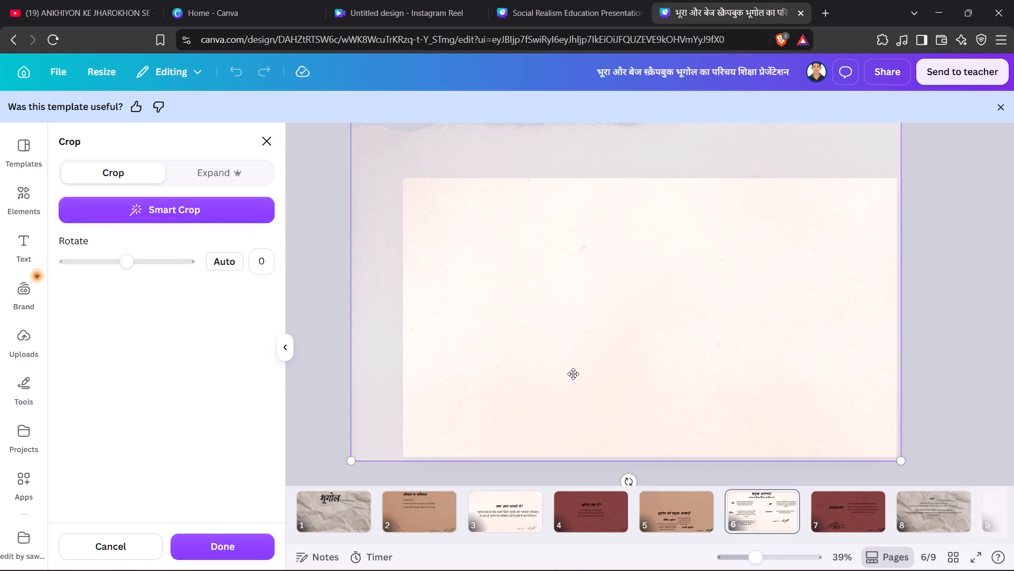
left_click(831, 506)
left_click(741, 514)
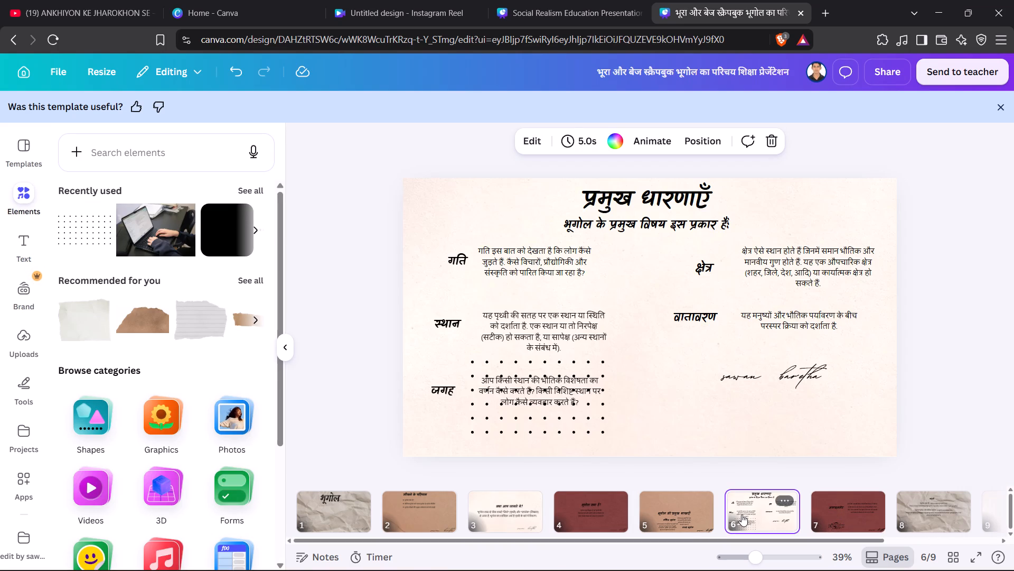
Bring the जगह paragraph on page 6 forward, above the dot grid.
left_click(595, 380)
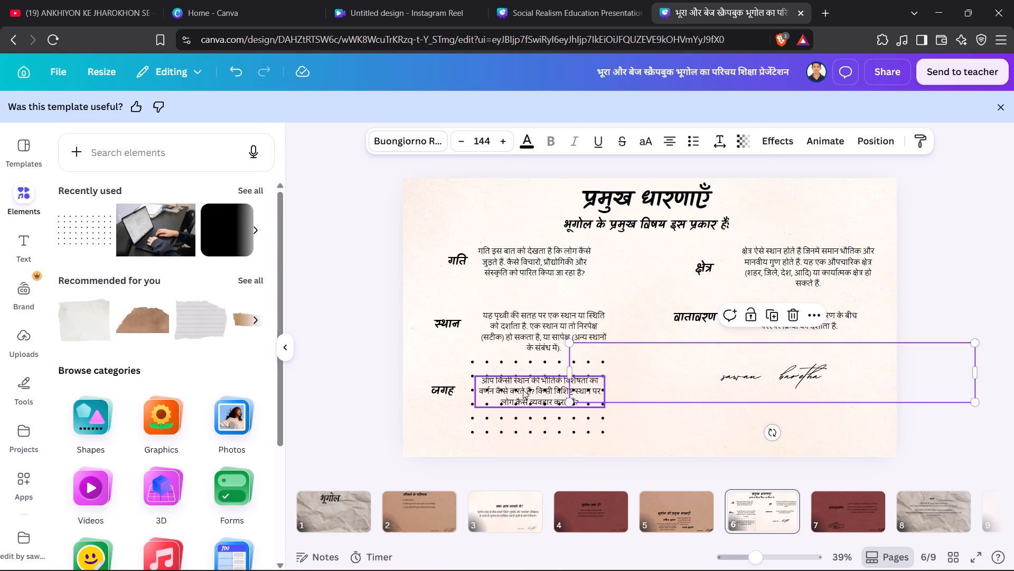
left_click(516, 393)
right_click(516, 393)
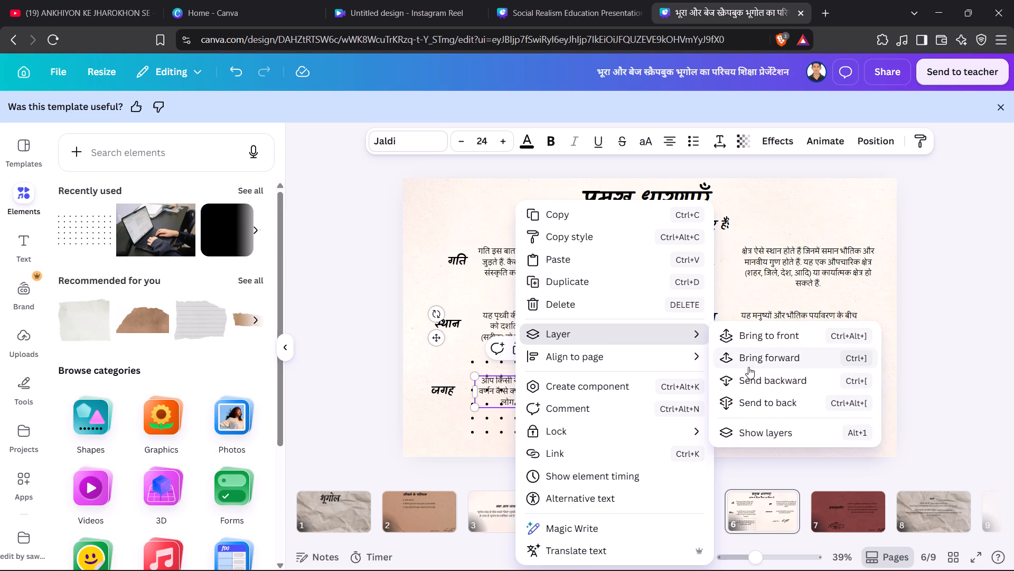
left_click(775, 362)
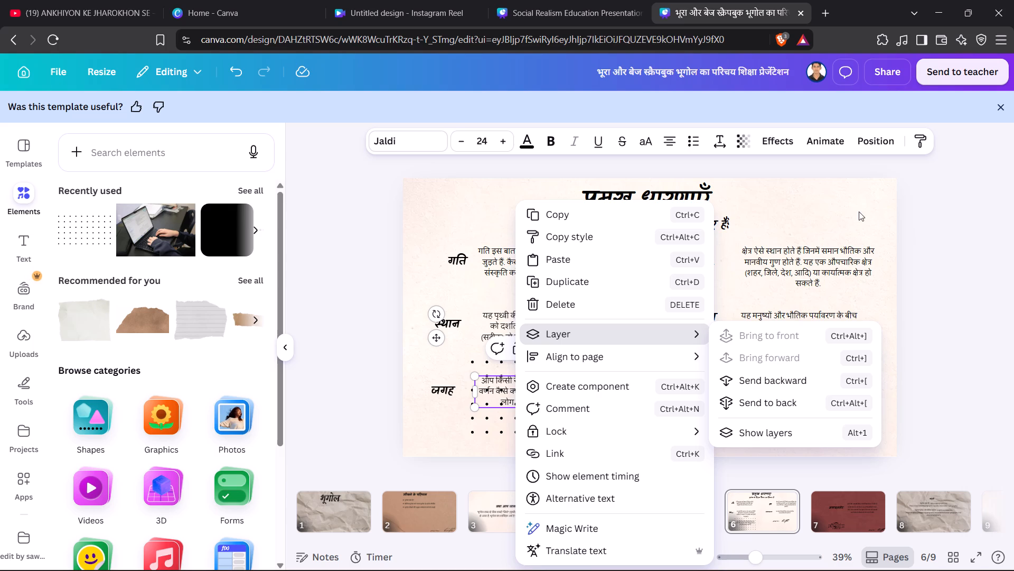
left_click(842, 205)
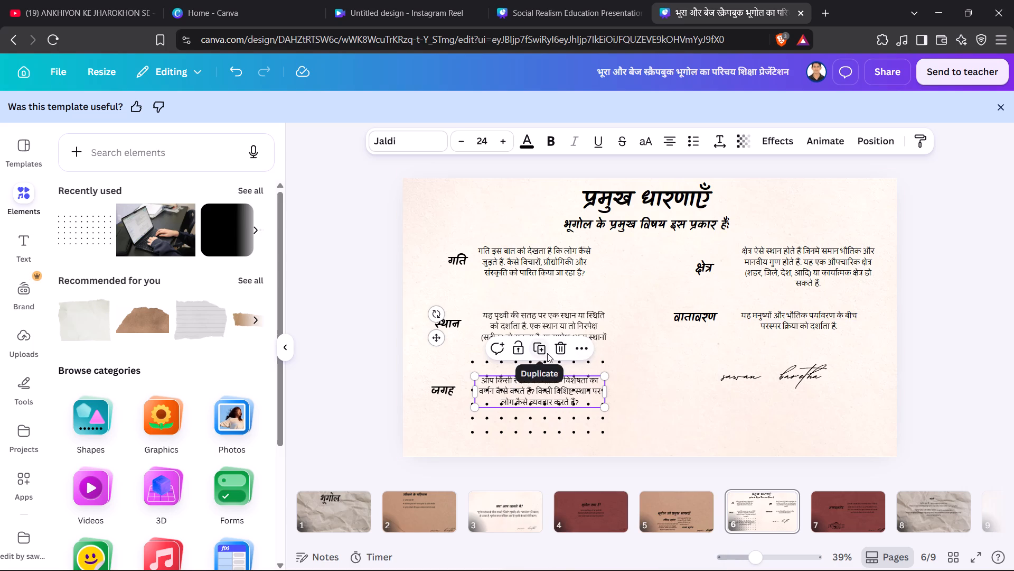
Delete the dot grid from page 6.
left_click(563, 427)
left_click(566, 336)
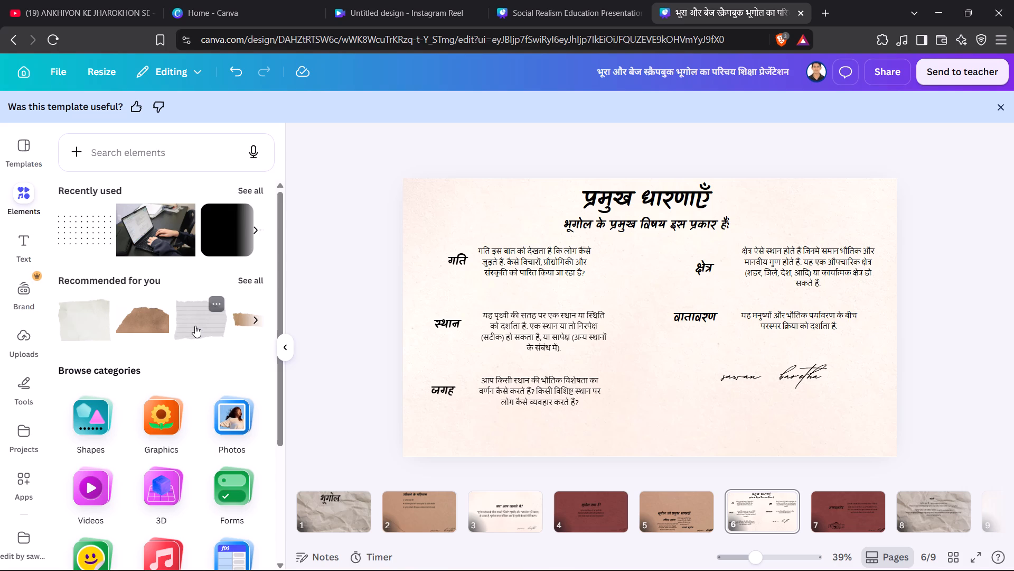
Set the recommended grey lined torn-paper graphic as the full background of page 6.
left_click_drag(195, 326, 887, 222)
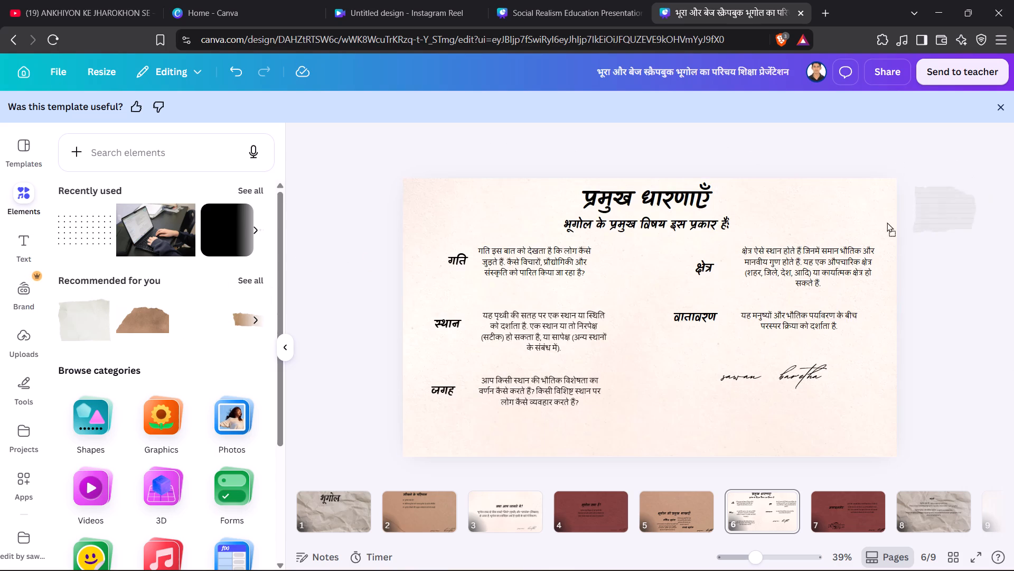
left_click_drag(887, 222, 527, 235)
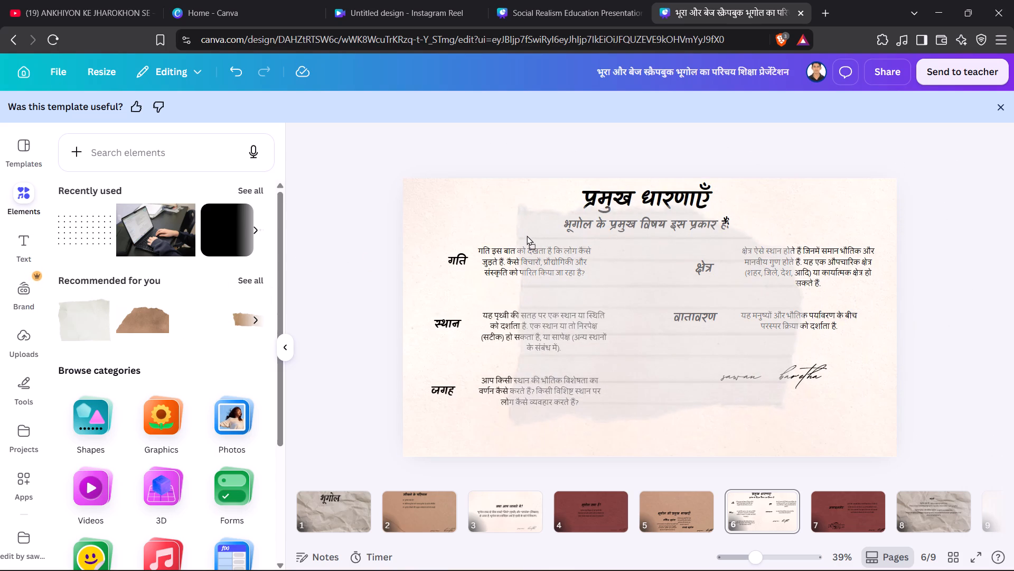
left_click_drag(527, 235, 411, 302)
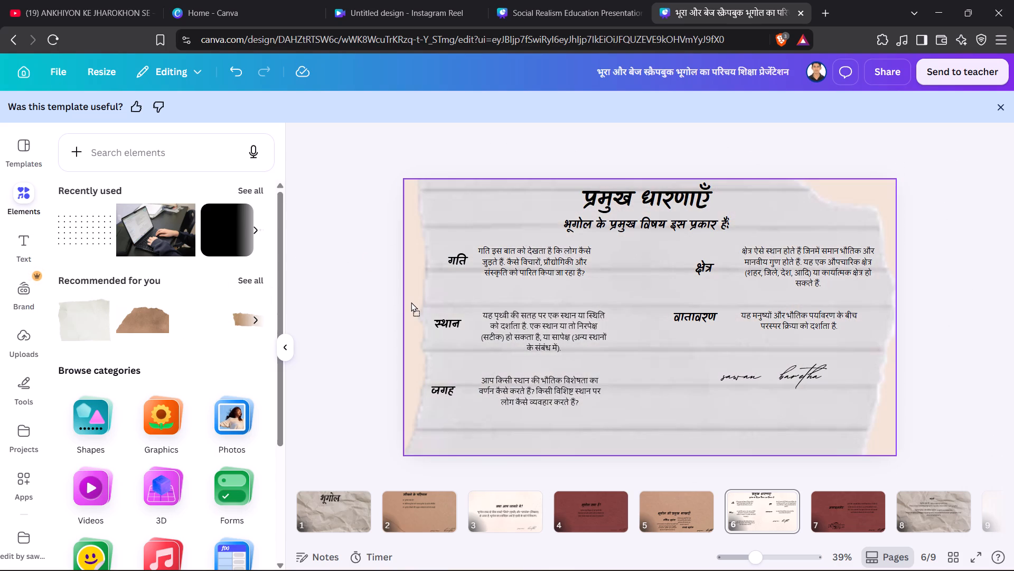
left_click_drag(411, 302, 412, 301)
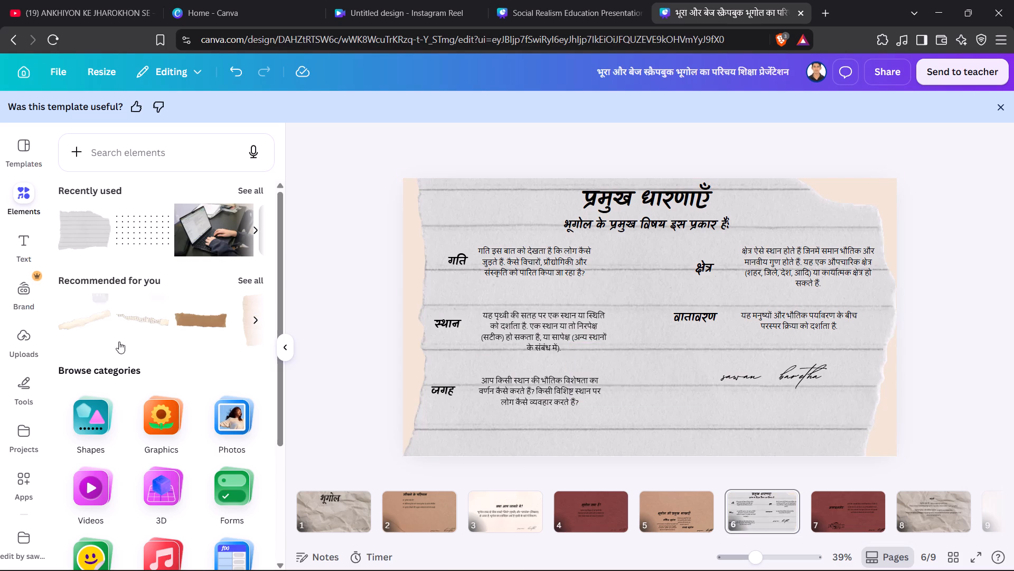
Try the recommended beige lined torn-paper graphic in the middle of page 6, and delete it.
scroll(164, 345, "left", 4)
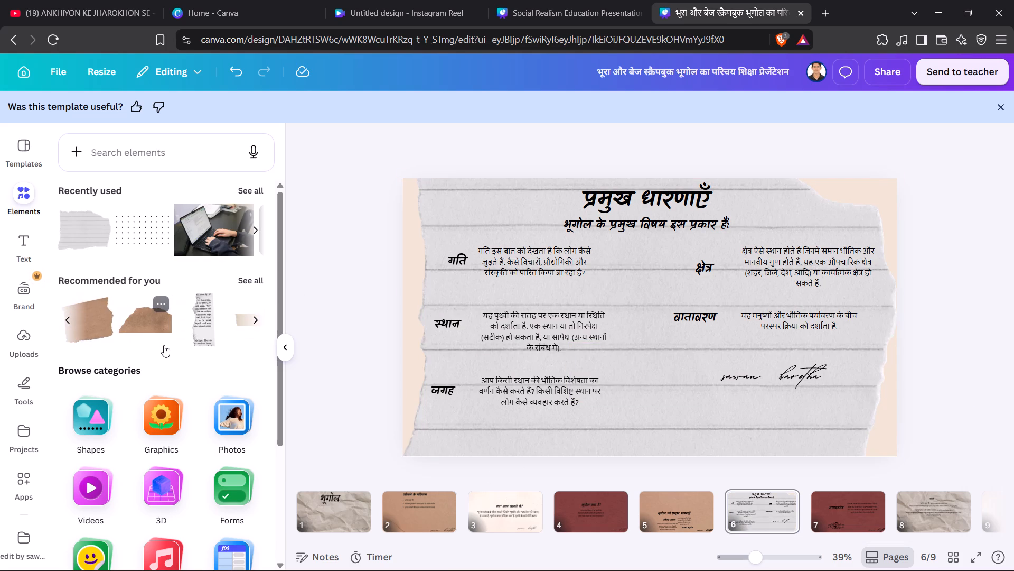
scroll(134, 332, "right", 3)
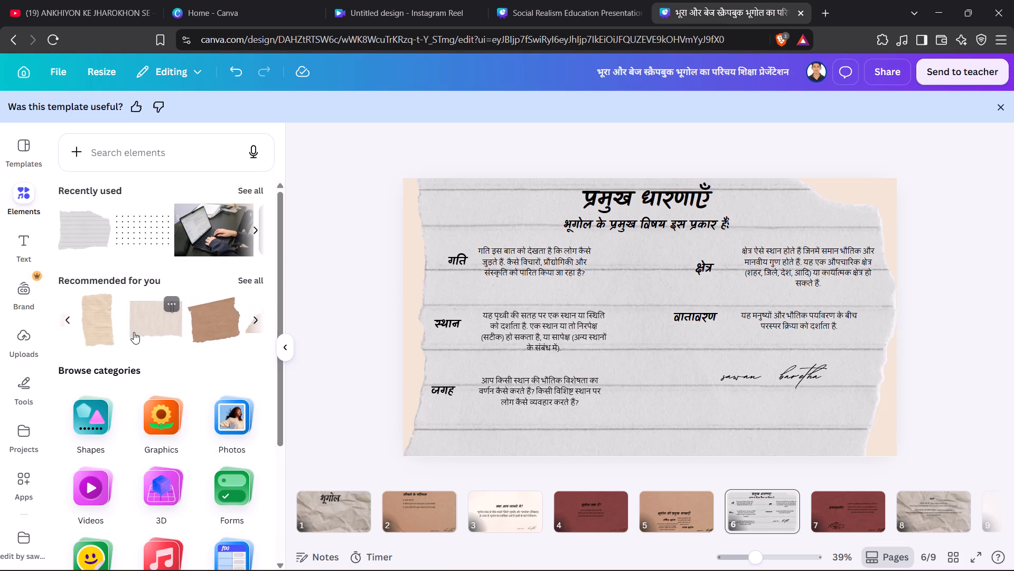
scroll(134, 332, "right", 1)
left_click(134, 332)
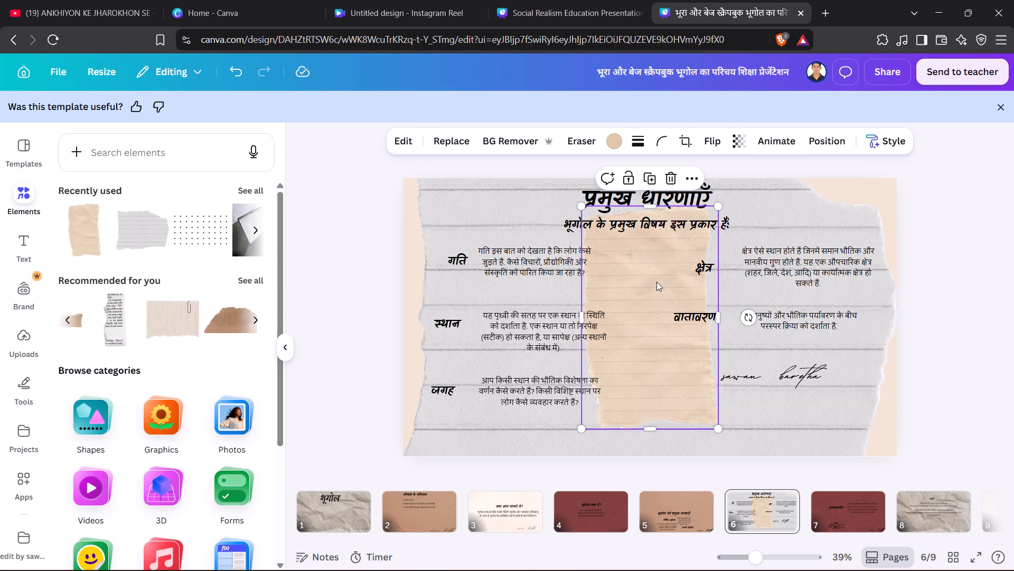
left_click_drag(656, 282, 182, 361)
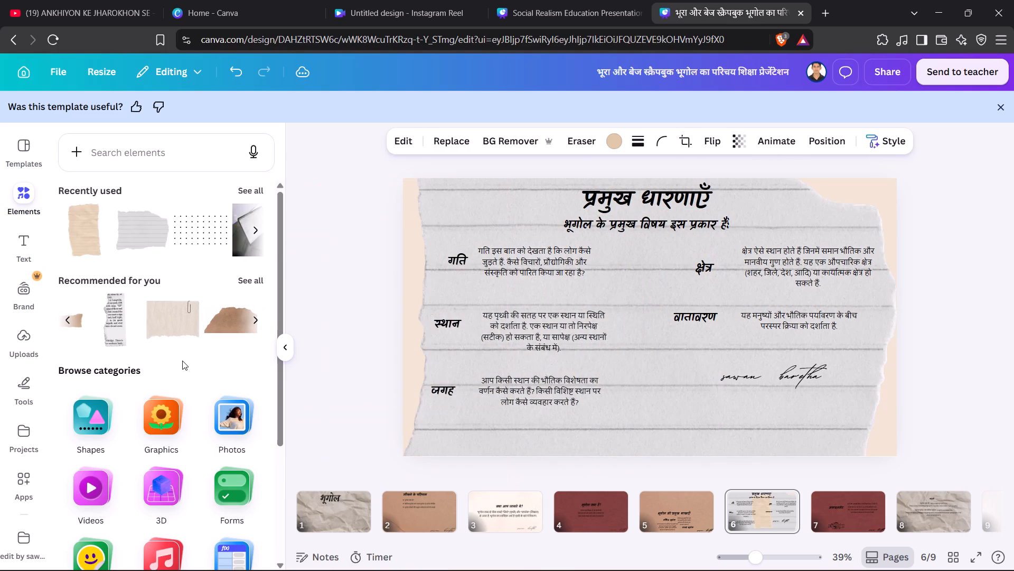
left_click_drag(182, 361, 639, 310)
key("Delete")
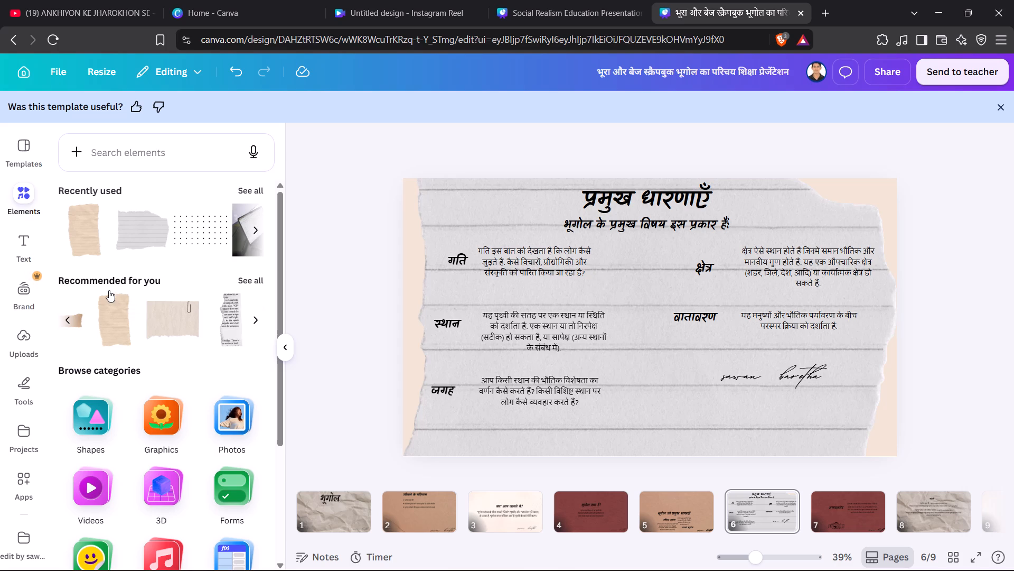
Insert the beige lined torn-paper graphic on page 6 as a separate element and shrink it to about 387 × 630.
left_click_drag(117, 309, 456, 286)
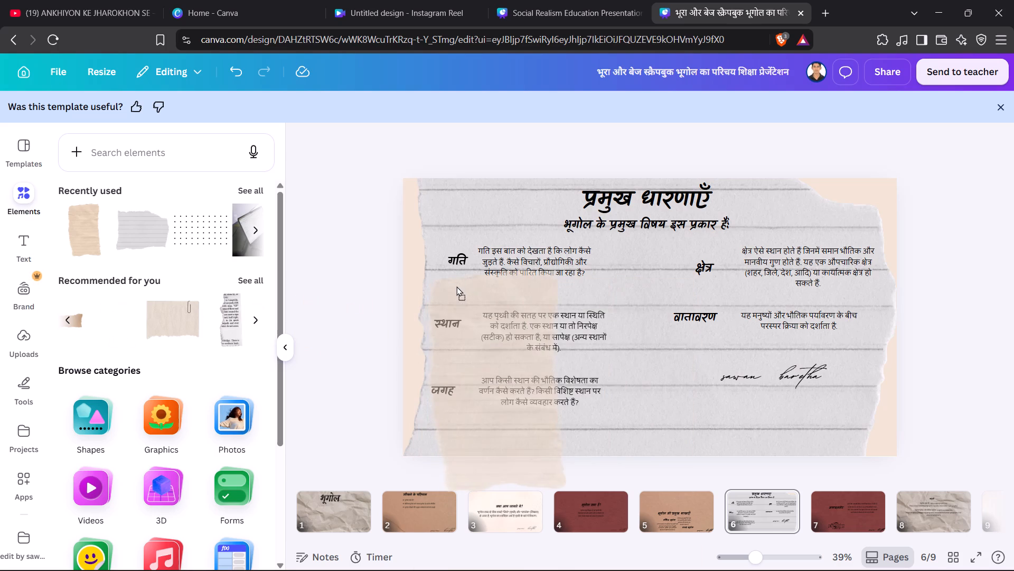
left_click_drag(456, 286, 417, 208)
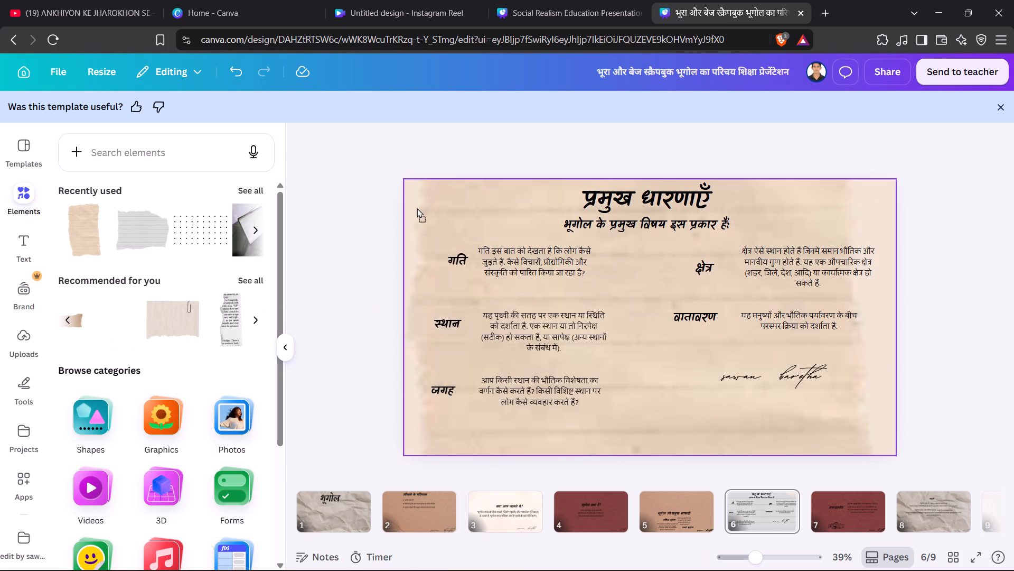
left_click_drag(417, 208, 450, 207)
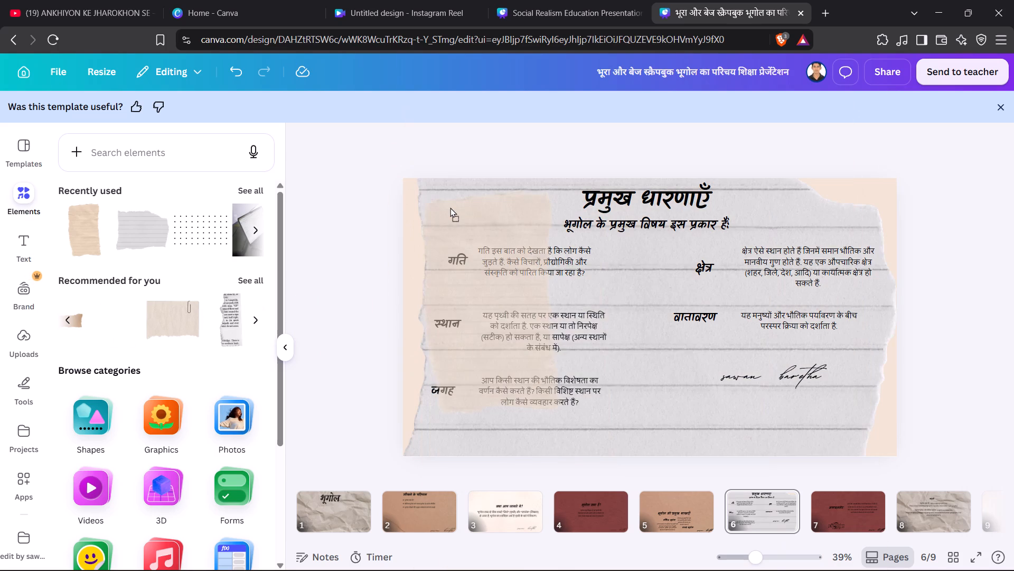
left_click_drag(450, 207, 832, 223)
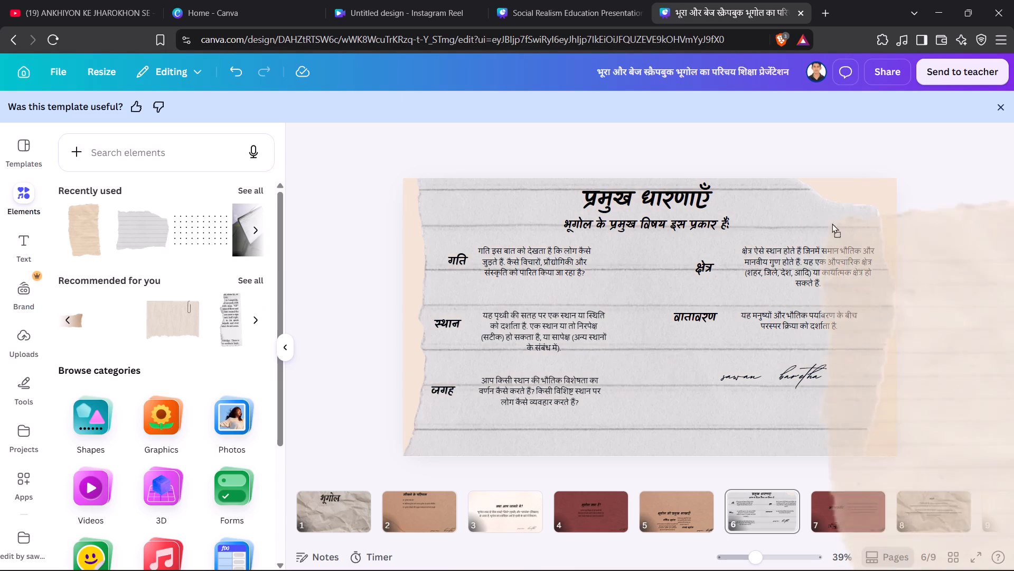
left_click_drag(832, 223, 786, 277)
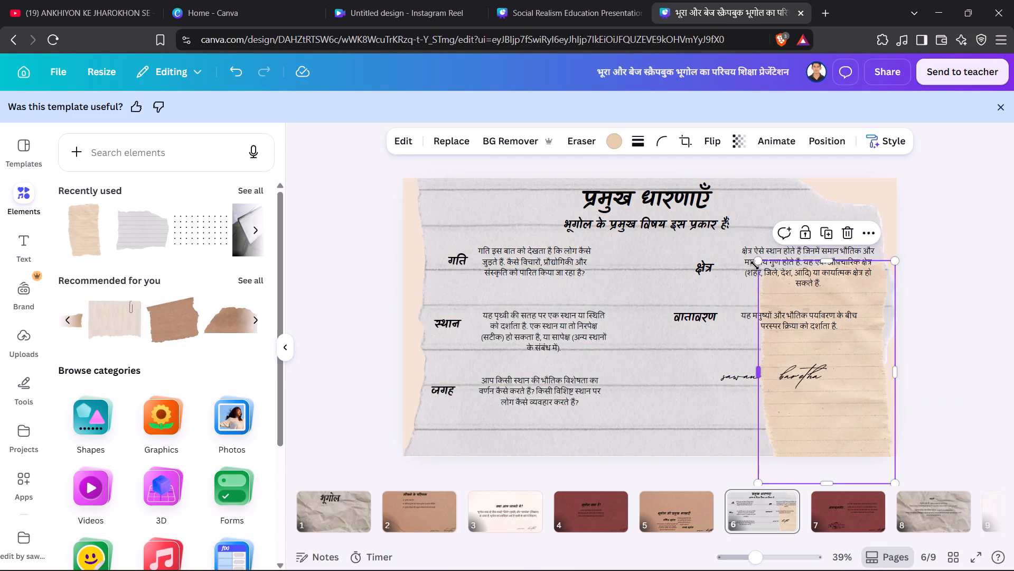
left_click_drag(755, 264, 743, 357)
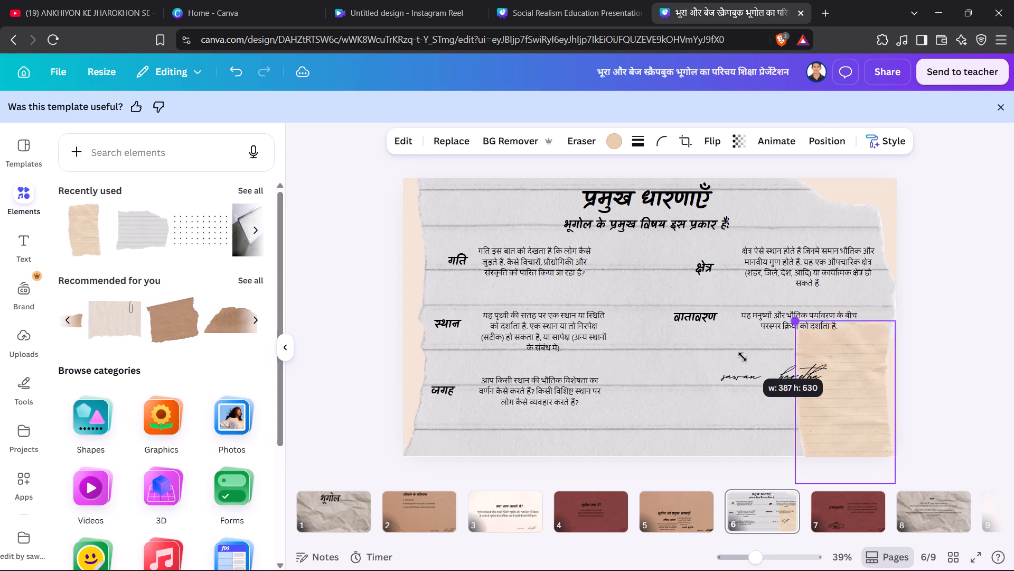
left_click_drag(743, 357, 744, 357)
Shrink the beige paper piece to heading size and place it behind the गति heading.
left_click_drag(838, 424, 655, 355)
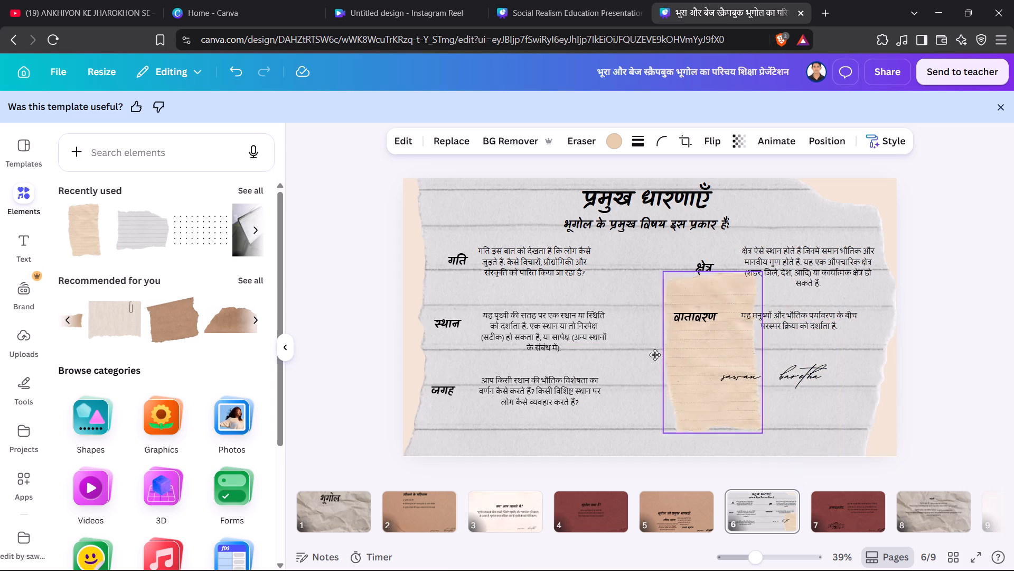
left_click_drag(655, 355, 477, 335)
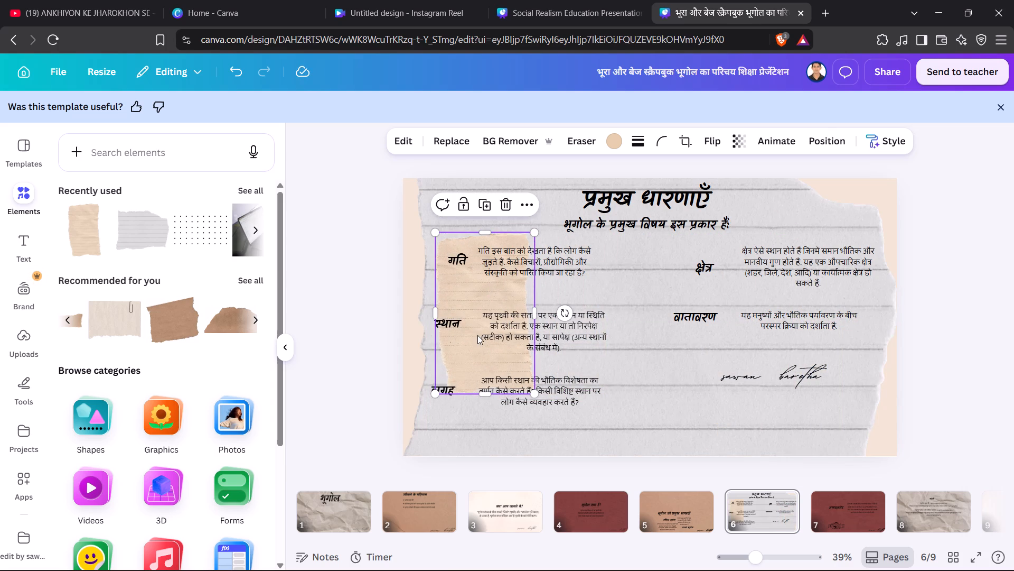
left_click_drag(536, 394, 572, 358)
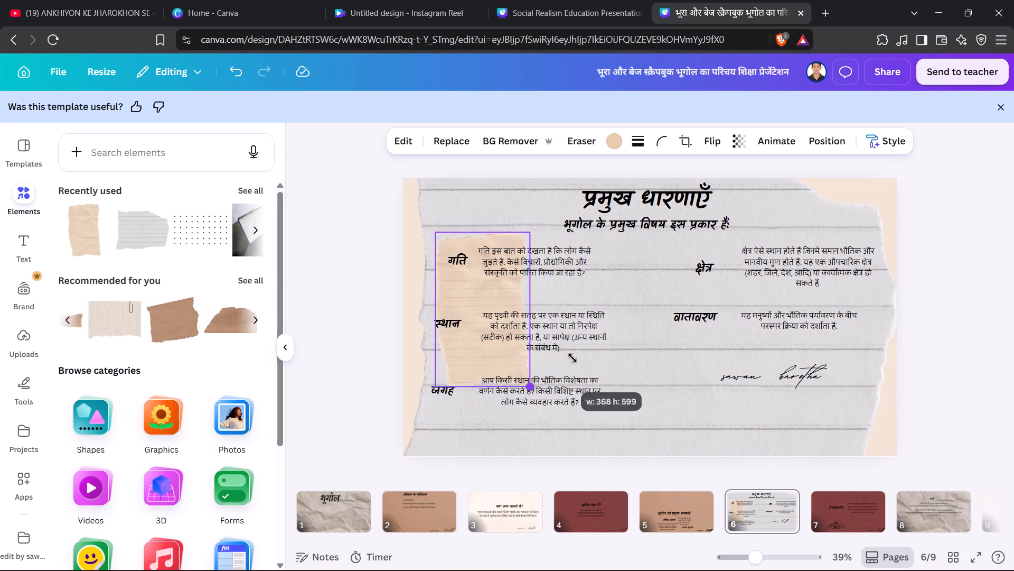
left_click_drag(572, 358, 500, 282)
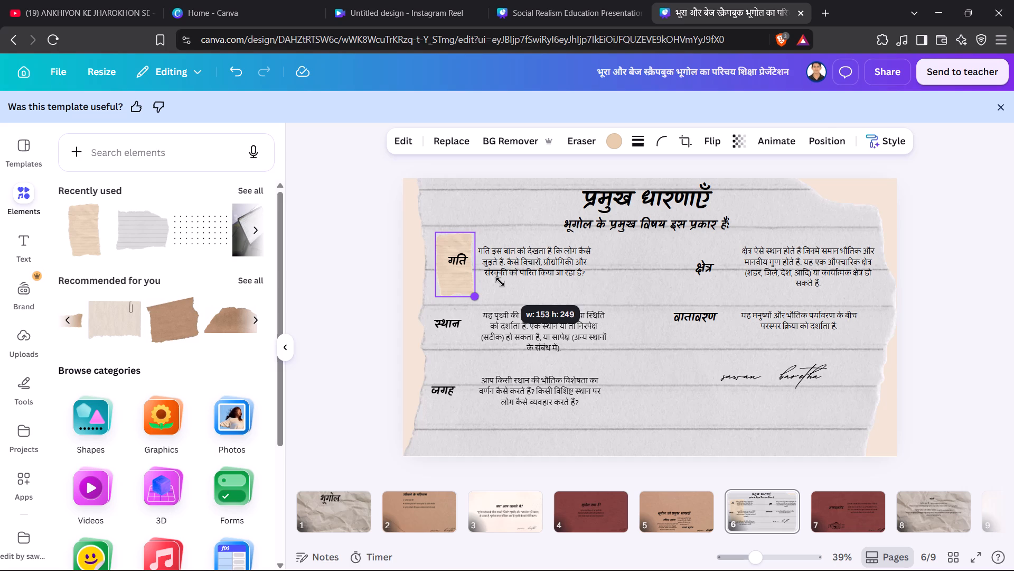
left_click_drag(500, 282, 482, 272)
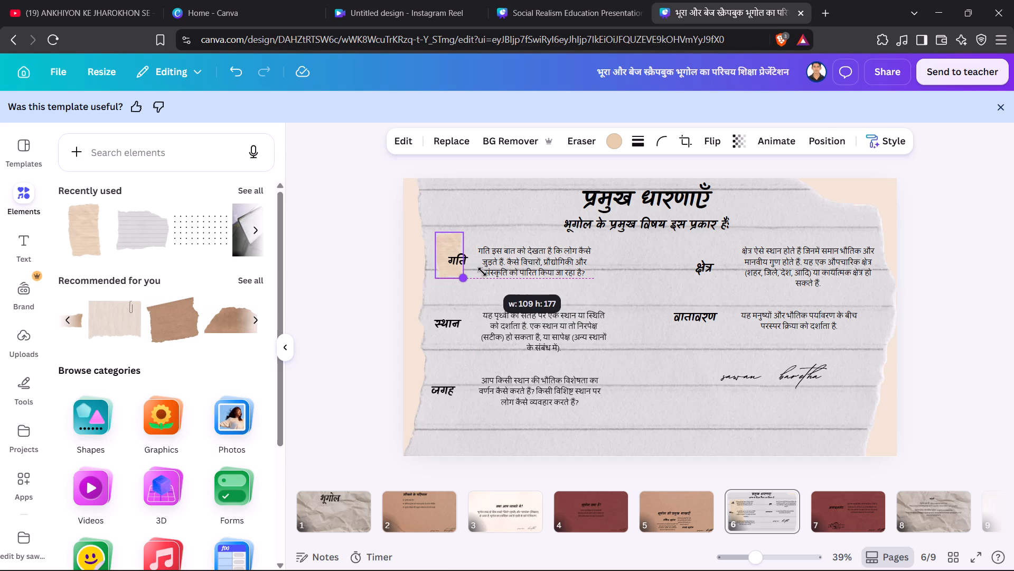
left_click_drag(482, 272, 482, 273)
left_click_drag(450, 243, 460, 249)
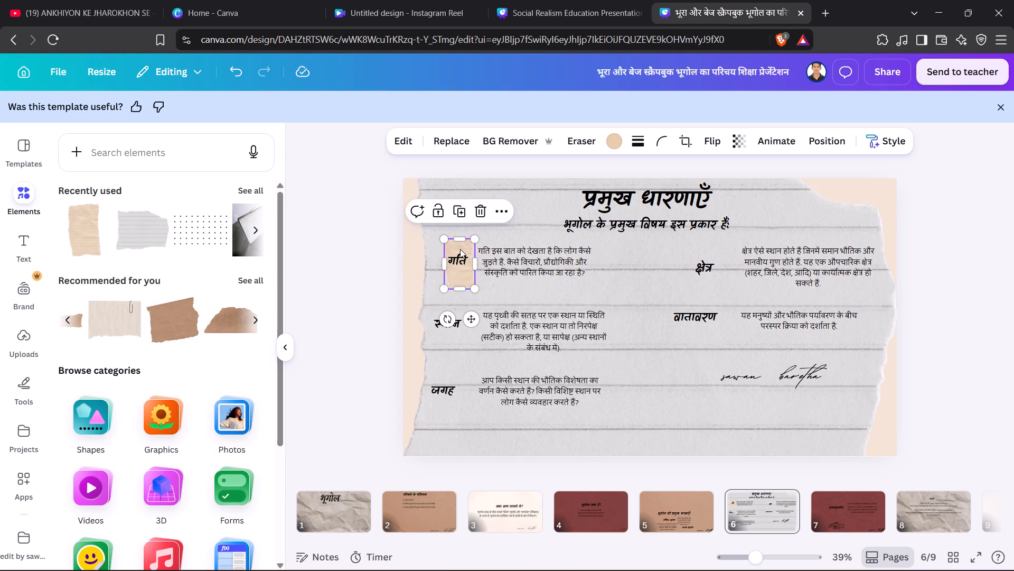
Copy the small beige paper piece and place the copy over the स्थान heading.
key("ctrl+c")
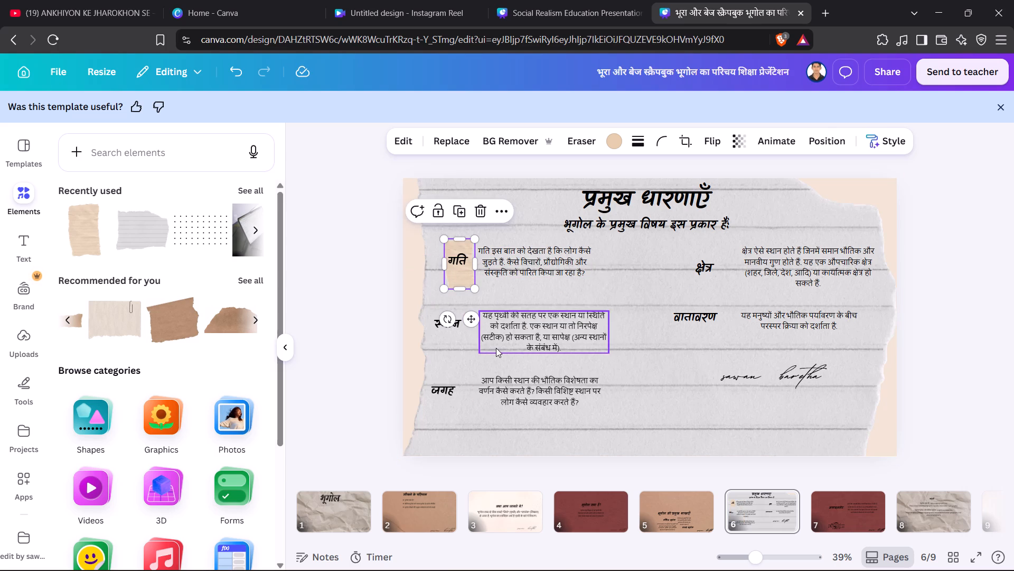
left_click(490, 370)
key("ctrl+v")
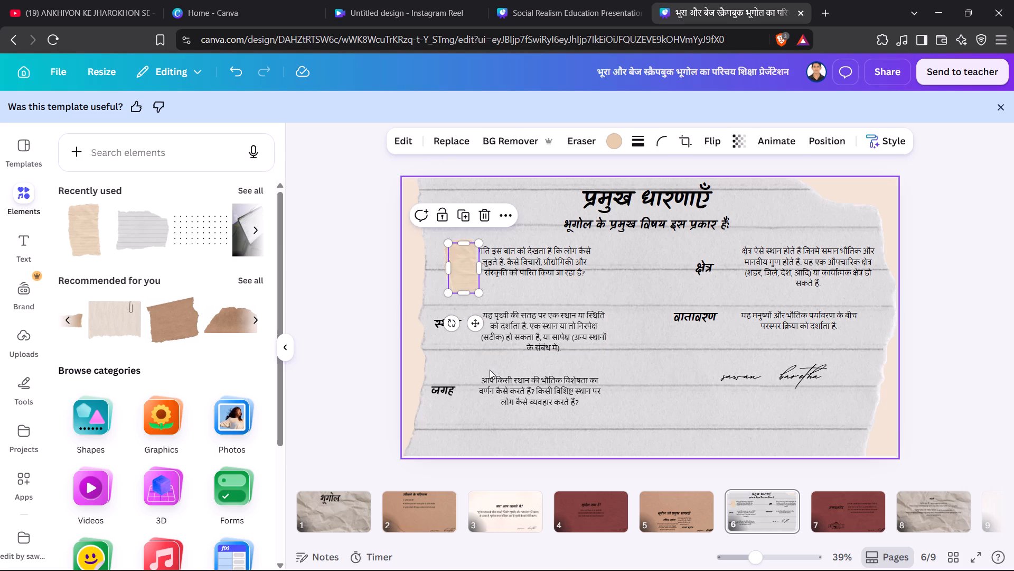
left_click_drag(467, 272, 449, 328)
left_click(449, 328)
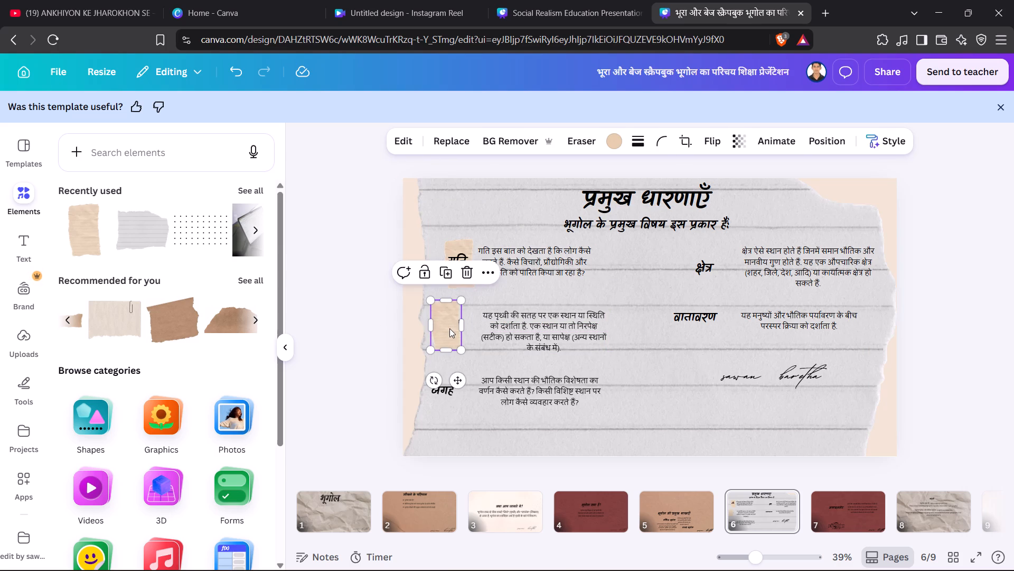
Insert another recently used beige paper piece and place it behind the जगह heading.
left_click_drag(85, 239, 134, 265)
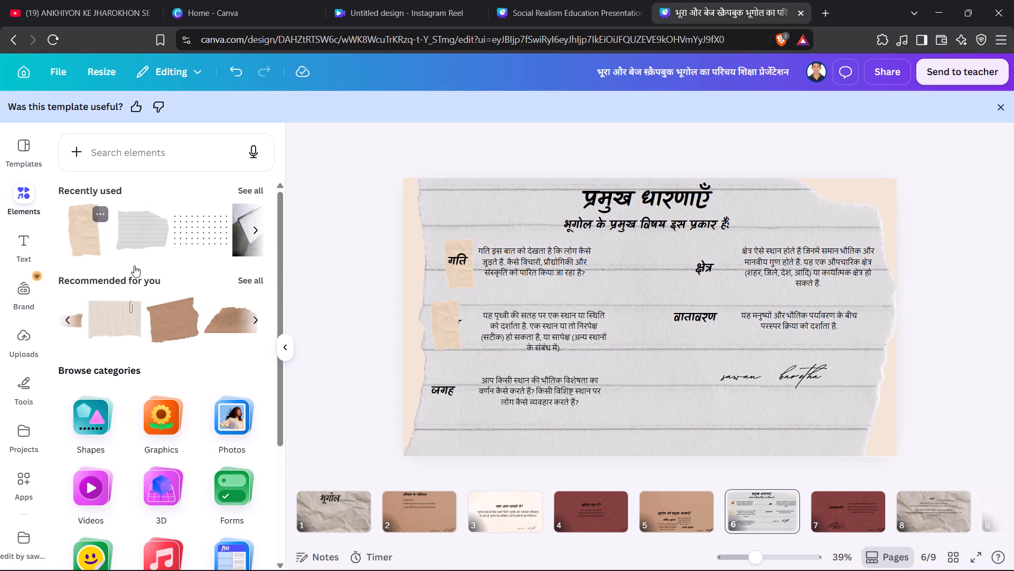
left_click_drag(134, 265, 452, 400)
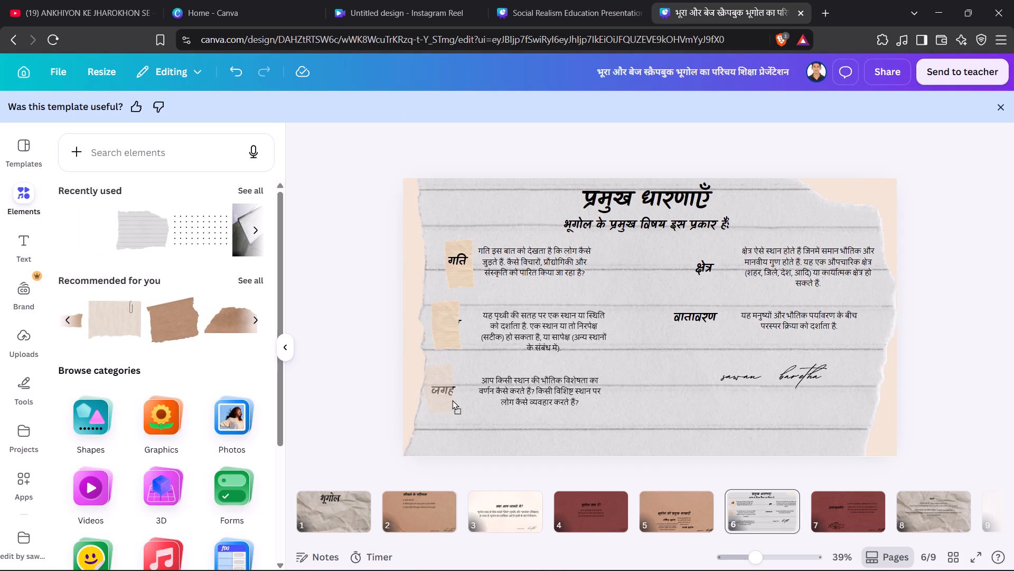
left_click_drag(452, 400, 455, 399)
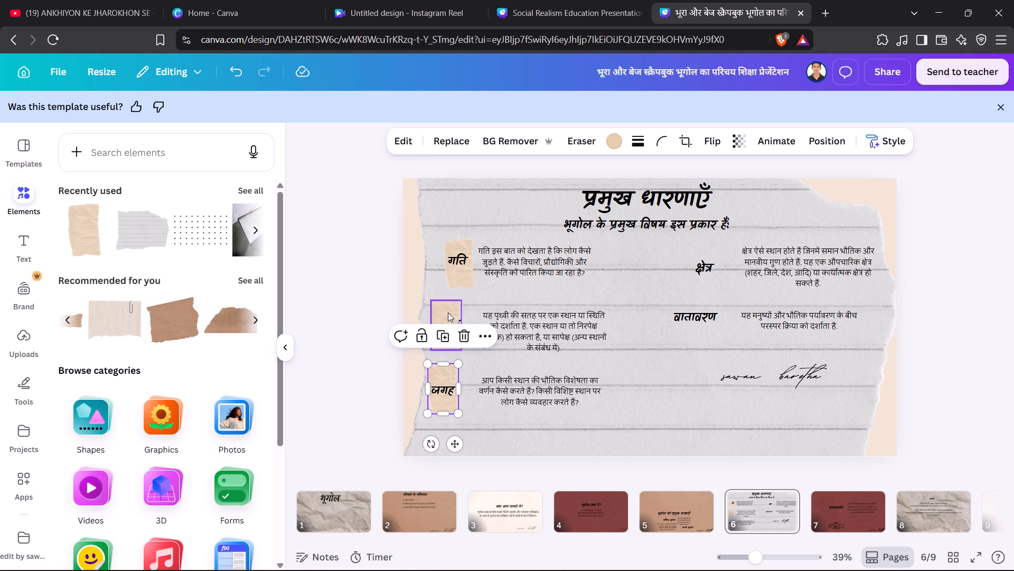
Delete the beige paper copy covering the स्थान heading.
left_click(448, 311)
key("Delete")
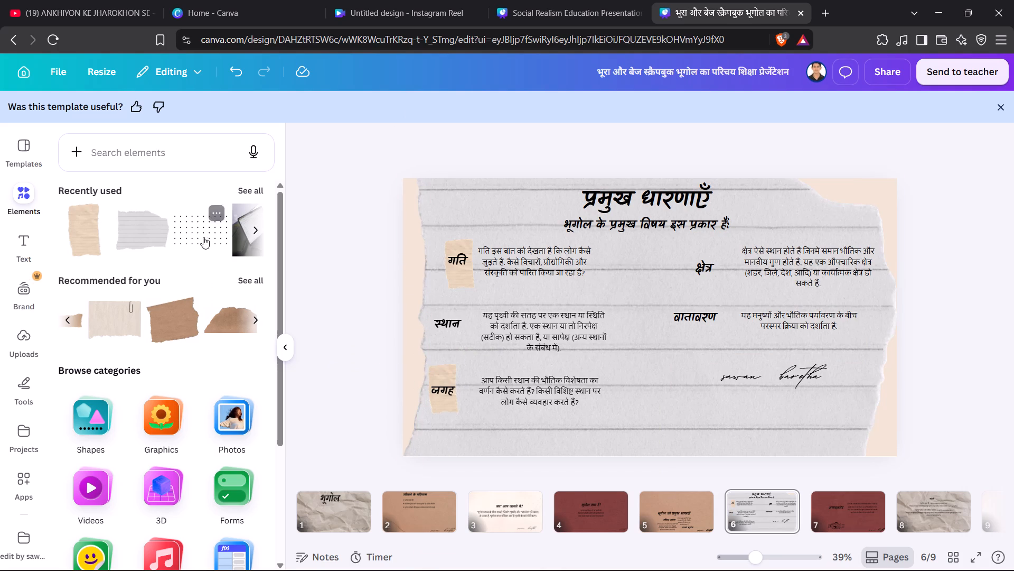
Insert a fresh beige paper piece from the recently used elements at the स्थान heading.
left_click_drag(83, 234, 435, 305)
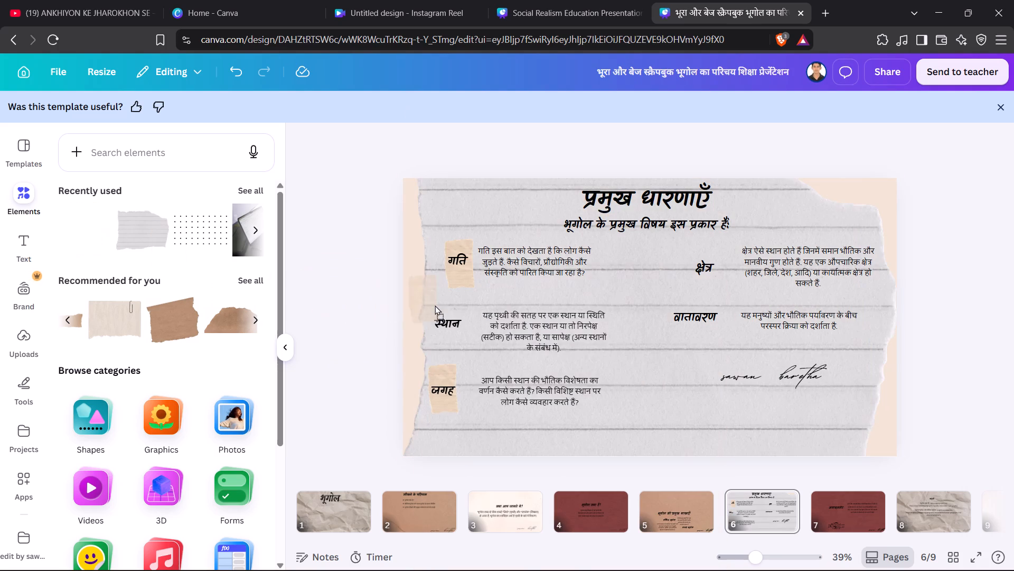
left_click_drag(435, 305, 454, 326)
Insert another recently used beige paper piece and place it behind the क्षेत्र heading.
left_click(705, 295)
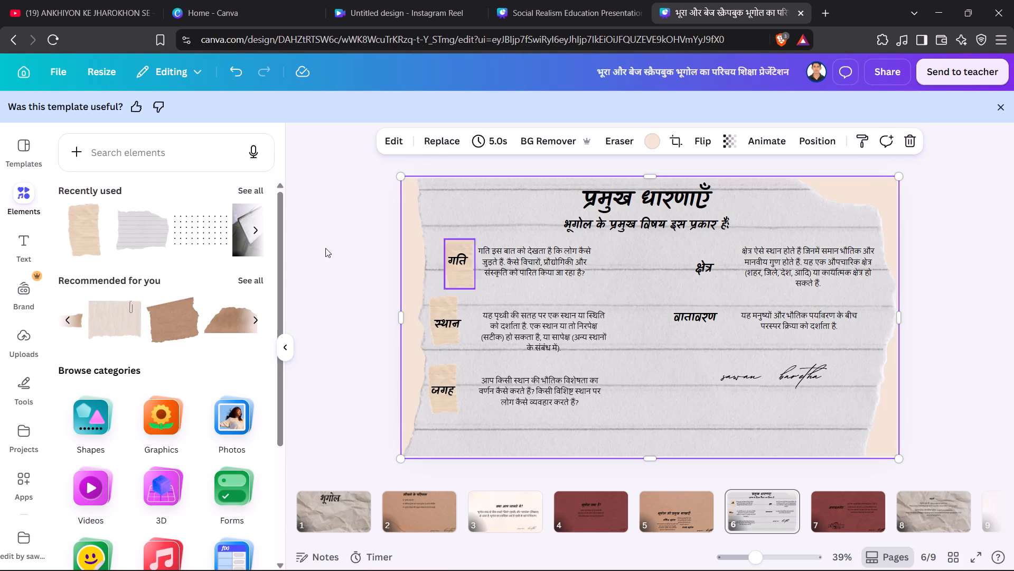
left_click_drag(88, 248, 705, 268)
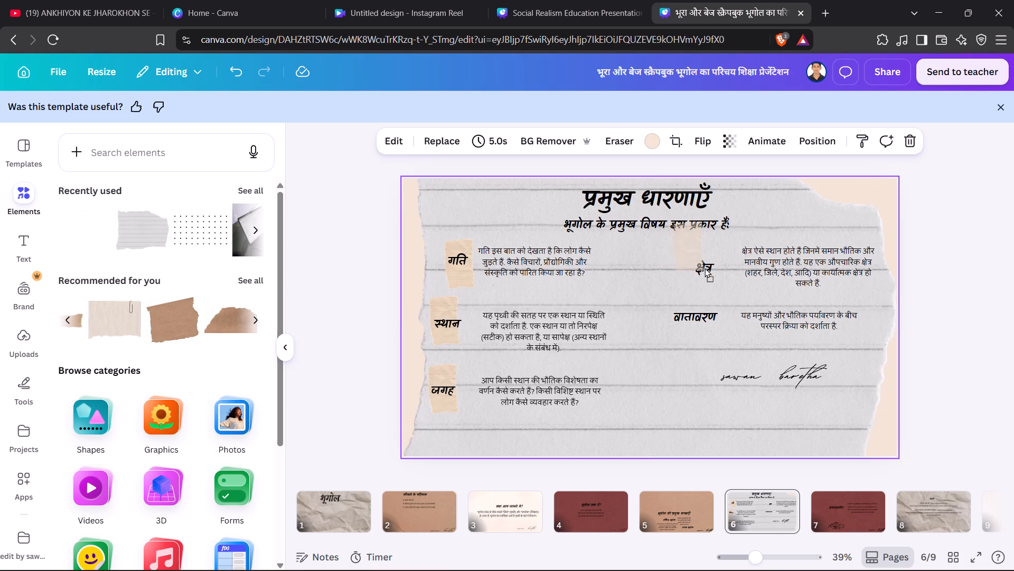
left_click_drag(705, 268, 719, 283)
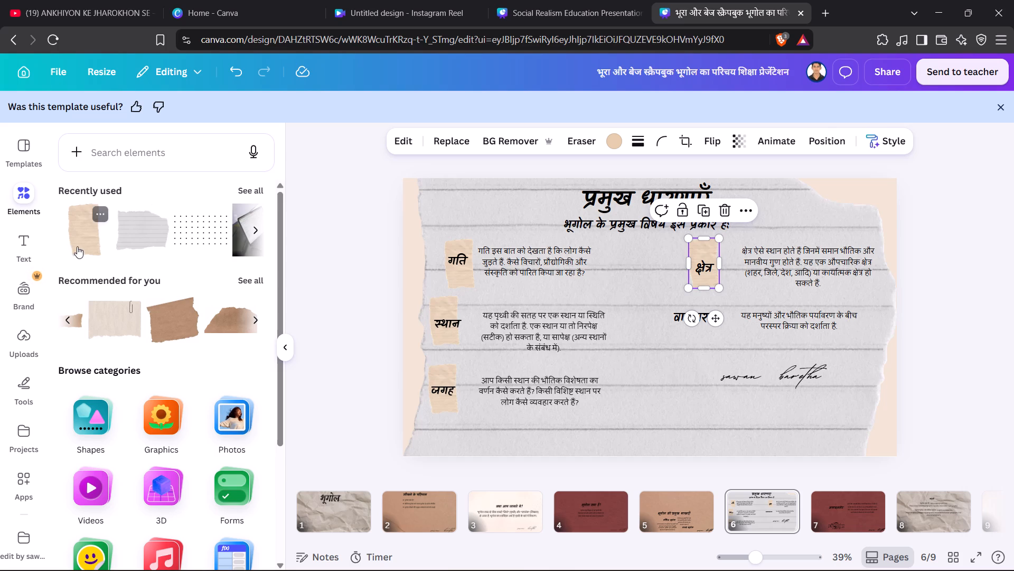
Insert a beige paper piece behind the वातावरण heading and widen it slightly to cover the word.
left_click_drag(78, 246, 687, 326)
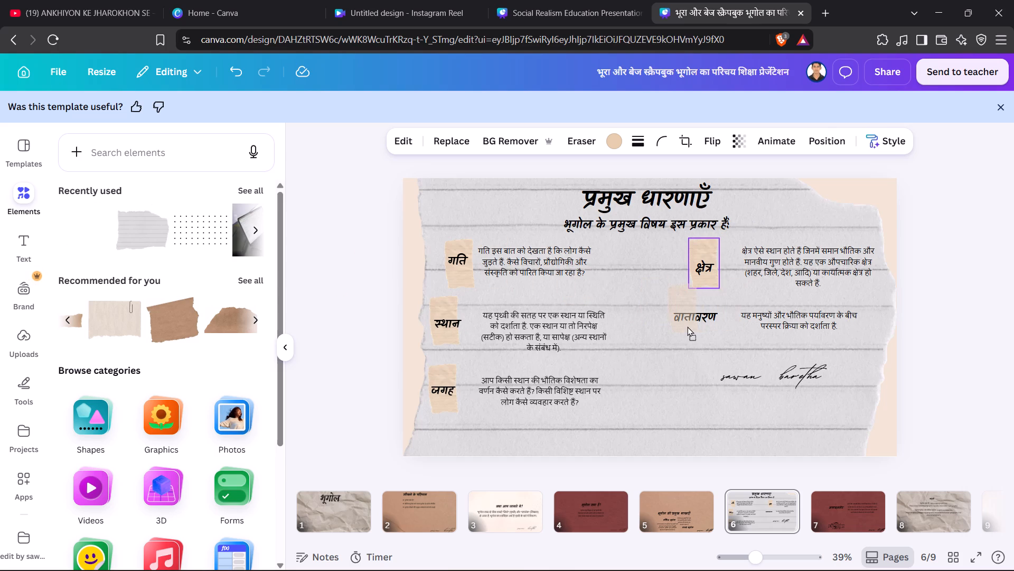
left_click_drag(687, 326, 694, 331)
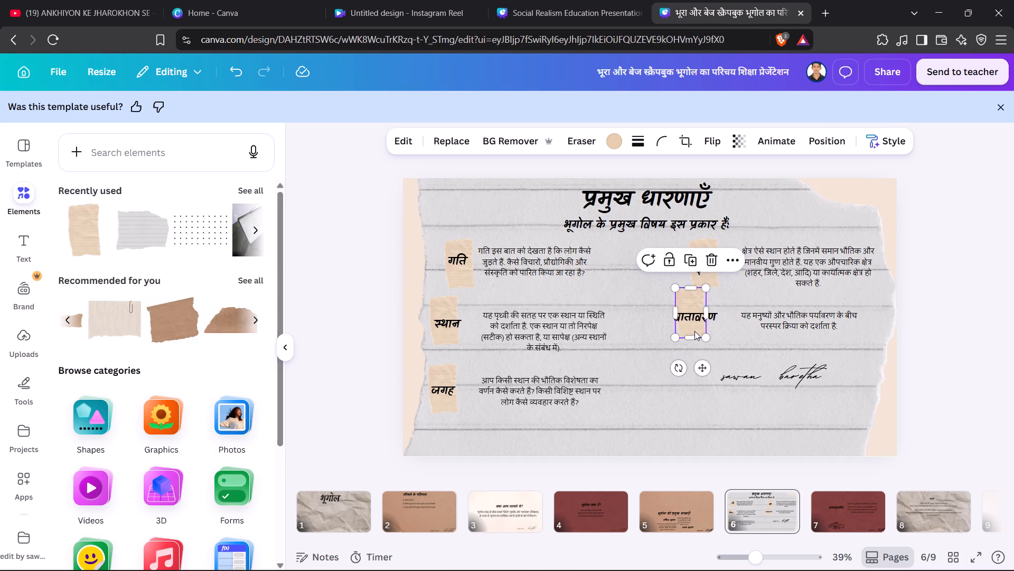
left_click_drag(709, 316, 713, 318)
left_click_drag(713, 318, 719, 321)
left_click(654, 374)
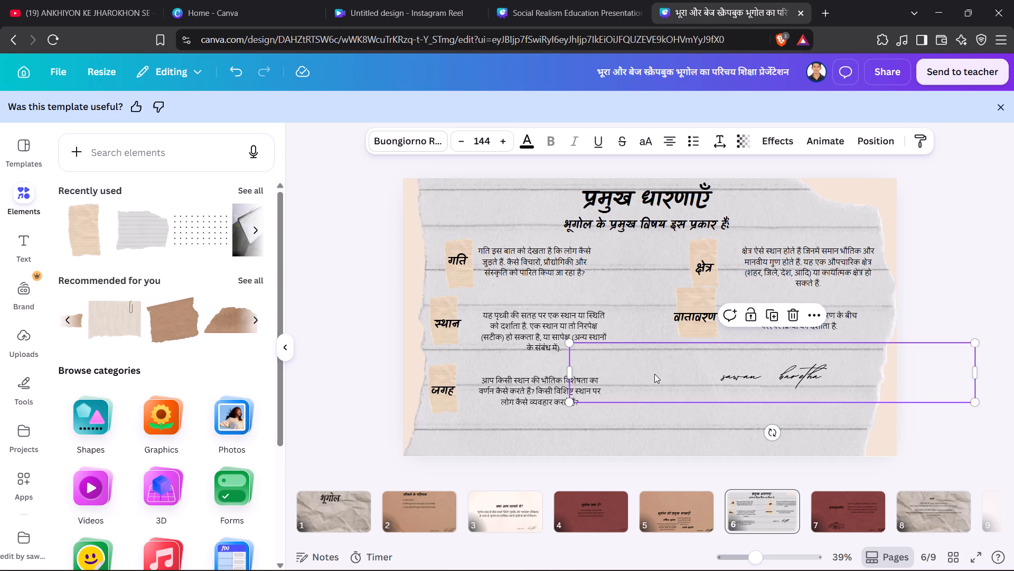
left_click(632, 299)
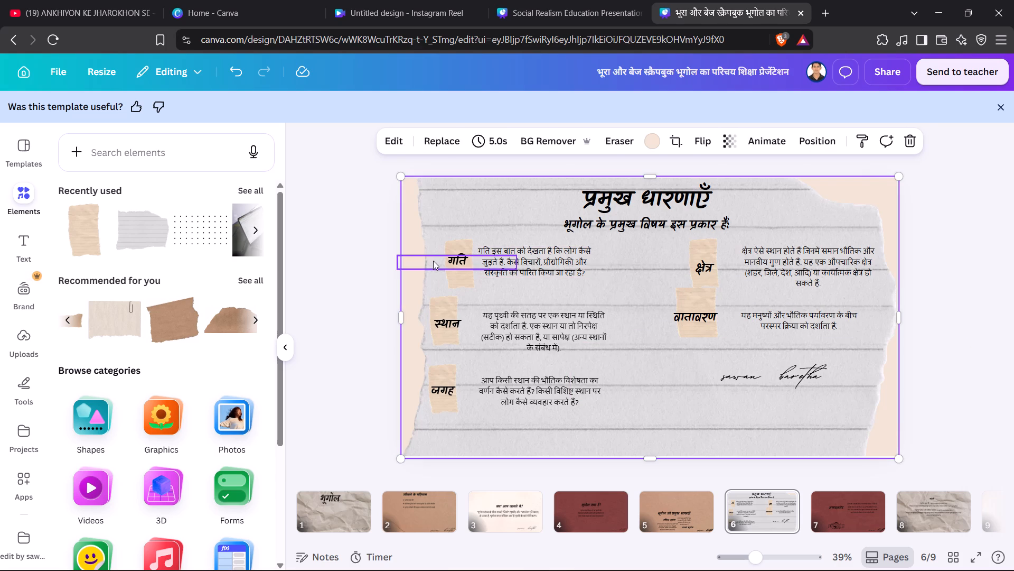
Widen the beige paper piece behind गति until it also backs the description beside the heading.
left_click(459, 274)
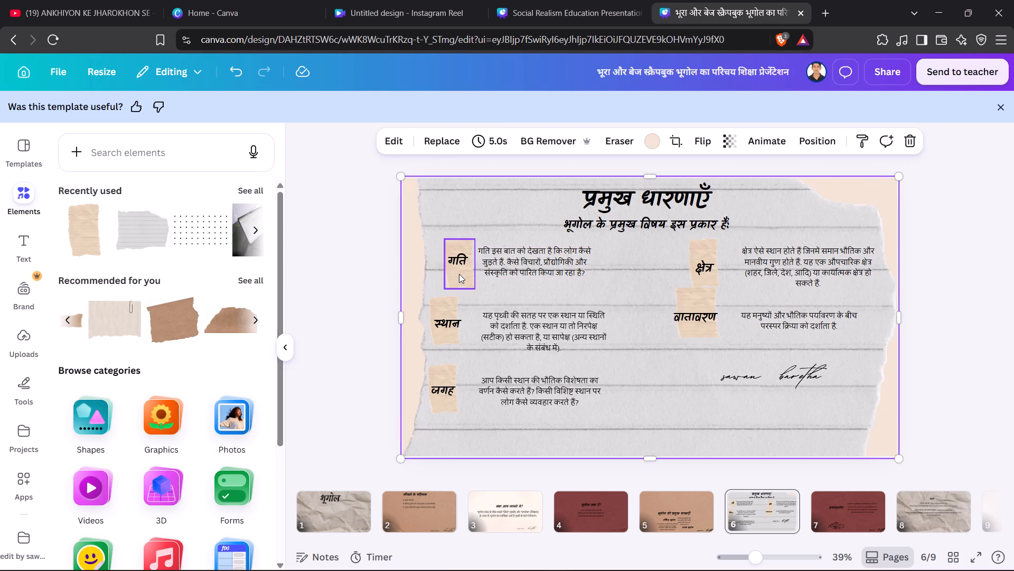
left_click_drag(476, 263, 592, 268)
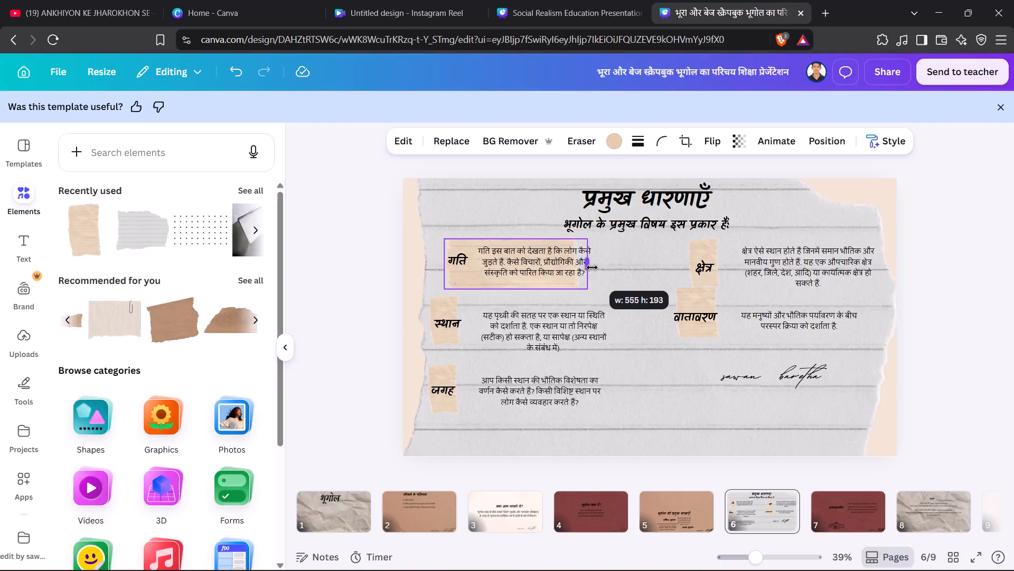
left_click_drag(592, 268, 614, 265)
Stretch the beige paper piece behind स्थान wider and slightly taller to back its whole four-line description.
left_click(446, 337)
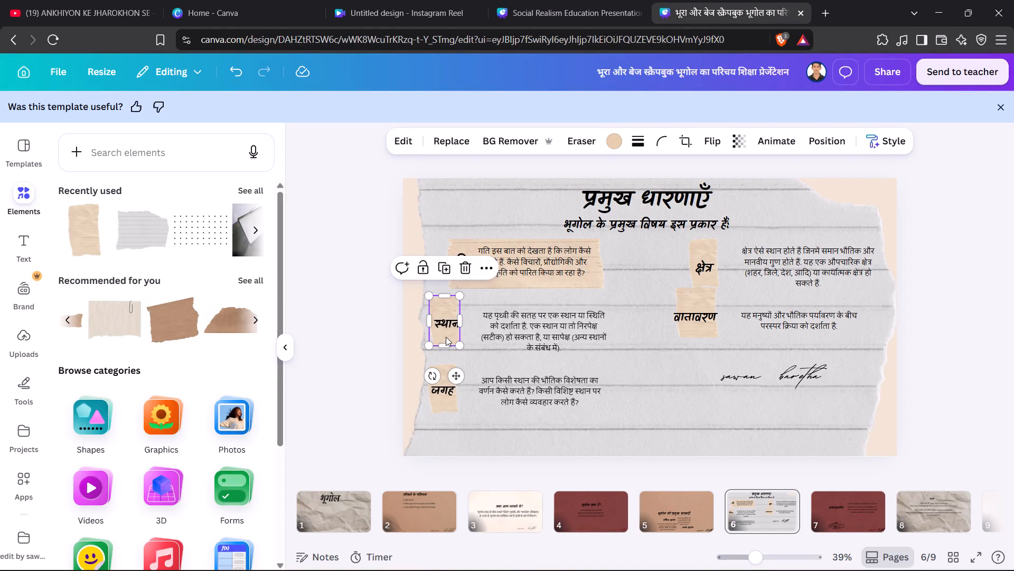
left_click_drag(464, 323, 622, 326)
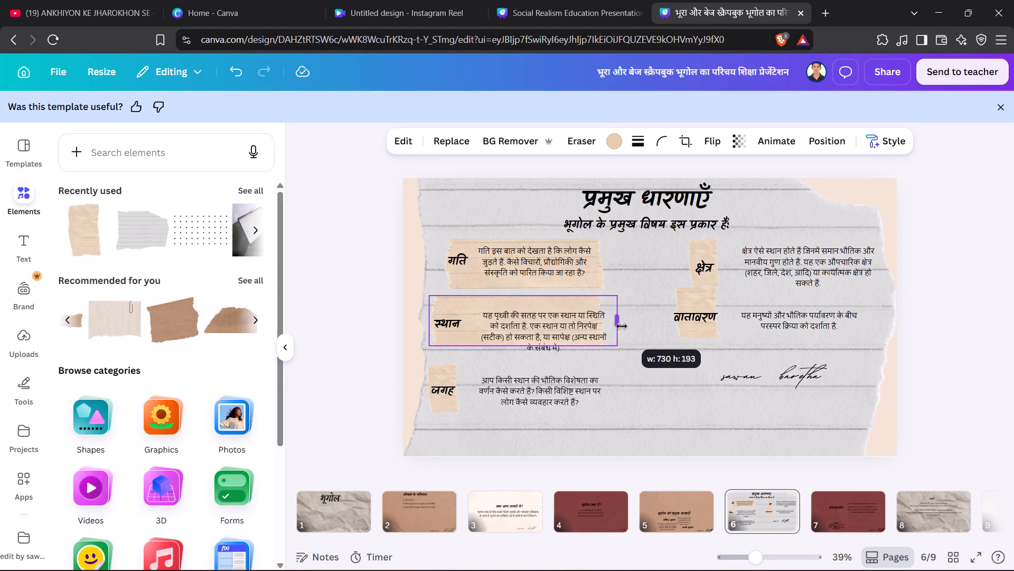
left_click_drag(622, 326, 639, 349)
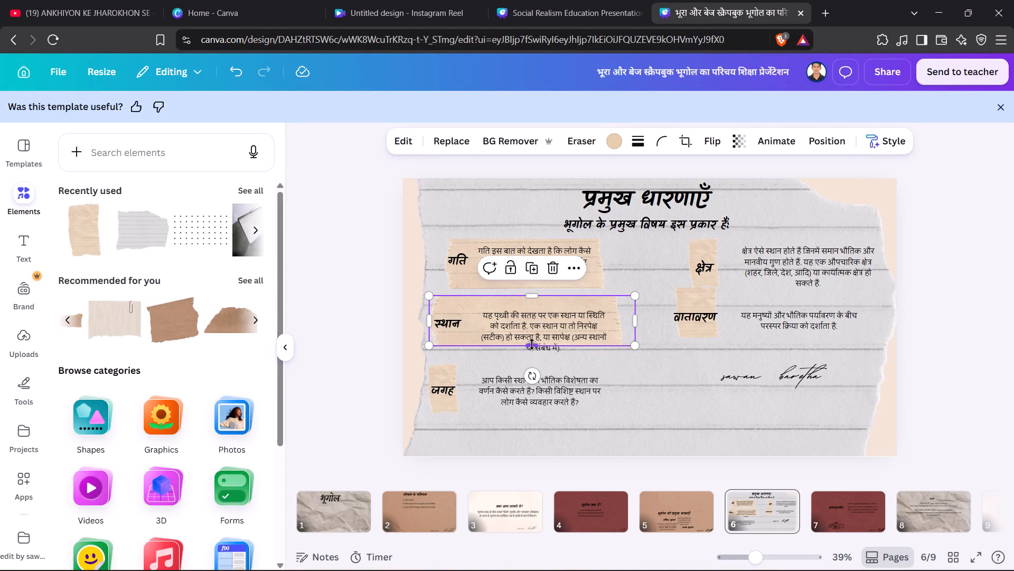
left_click_drag(532, 344, 533, 353)
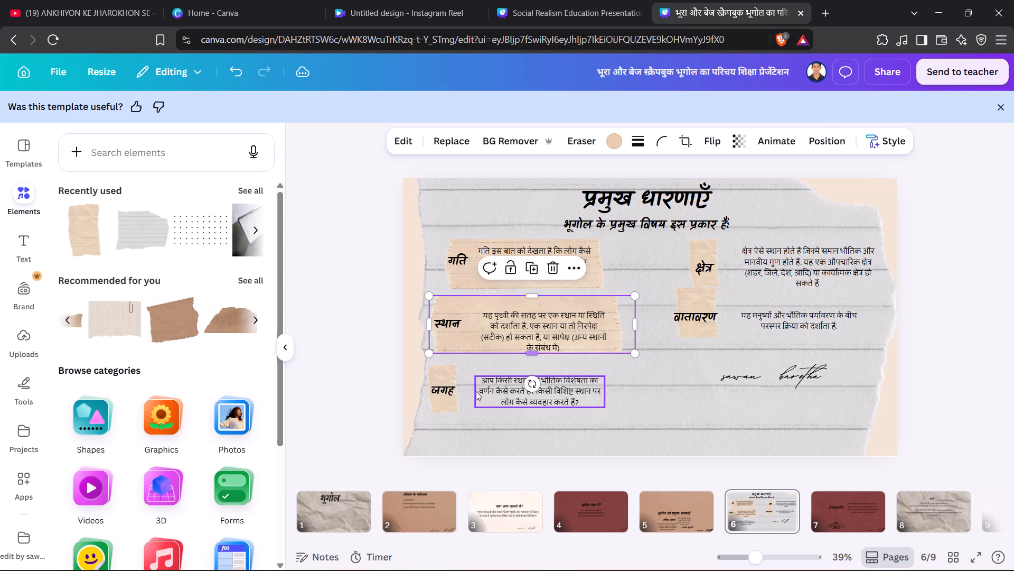
Widen the beige paper piece behind जगह until it also backs the description beside the heading.
left_click(443, 398)
left_click(442, 411)
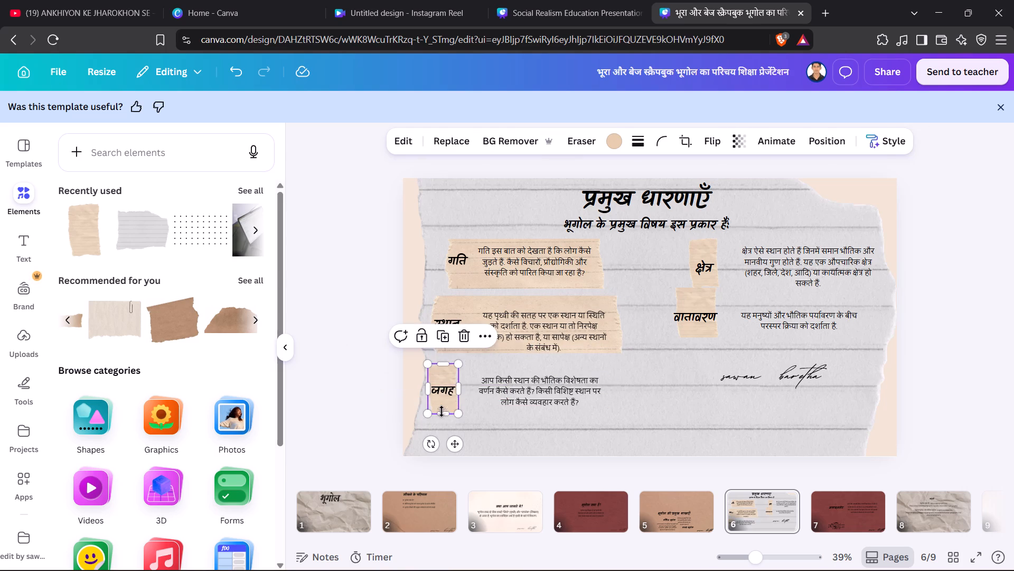
left_click_drag(460, 385, 595, 403)
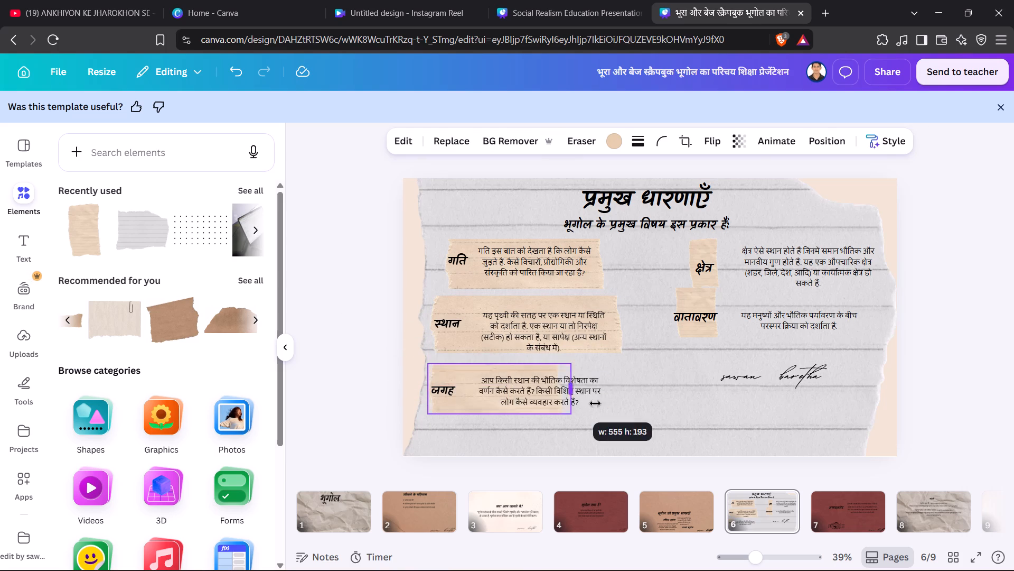
left_click_drag(595, 403, 631, 410)
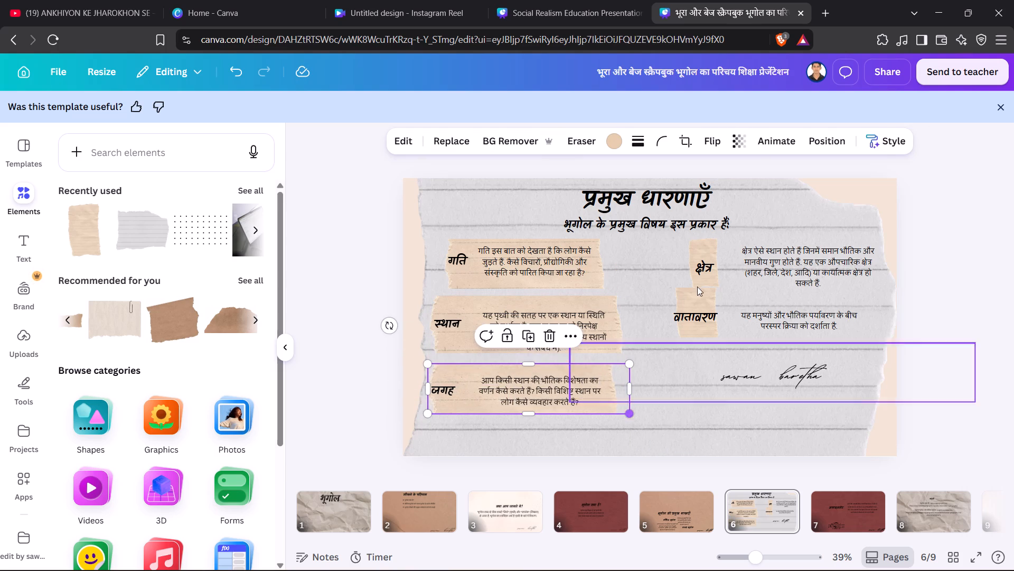
Widen the beige paper piece behind क्षेत्र so it spans the heading and its full description.
left_click(700, 248)
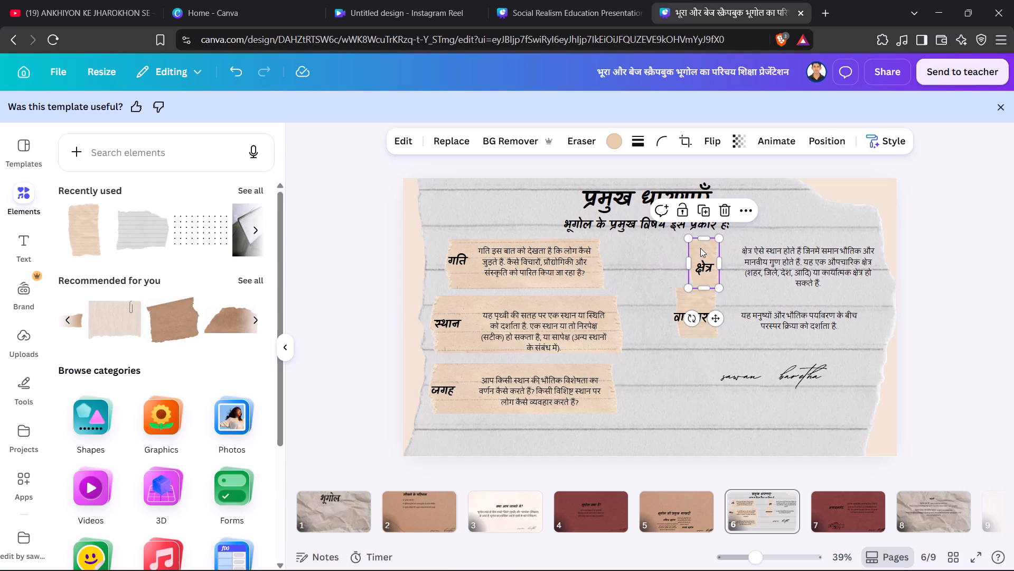
left_click_drag(721, 264, 871, 257)
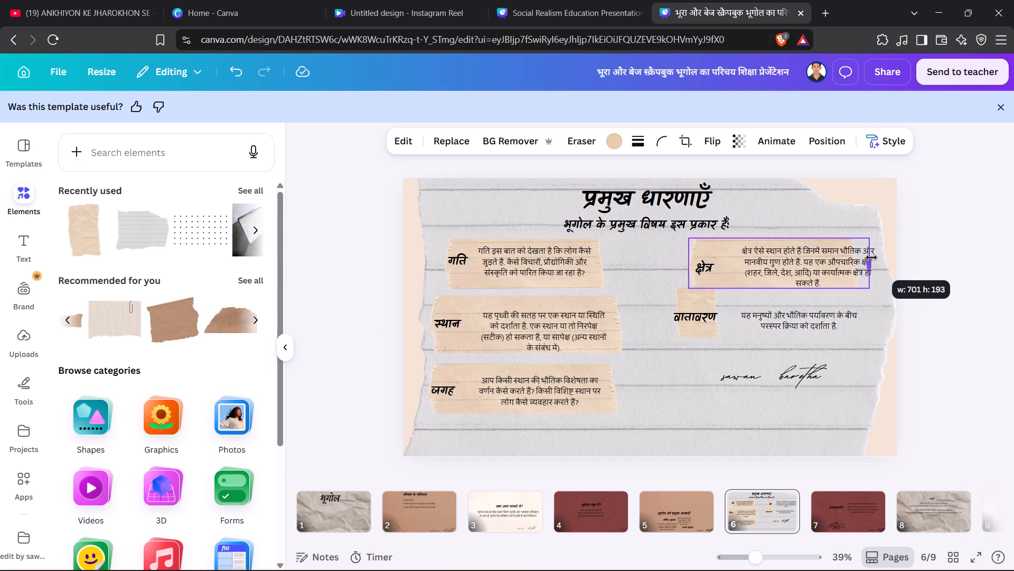
left_click_drag(871, 257, 893, 243)
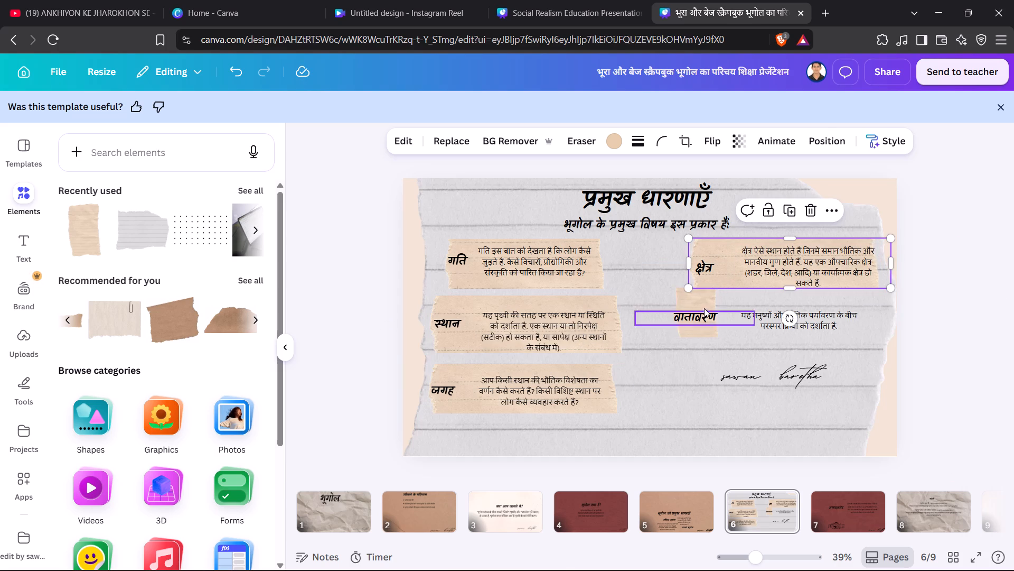
Centre the beige paper piece on the वातावरण heading and widen it to about 794 to back its description.
left_click(705, 307)
left_click_drag(705, 307, 705, 316)
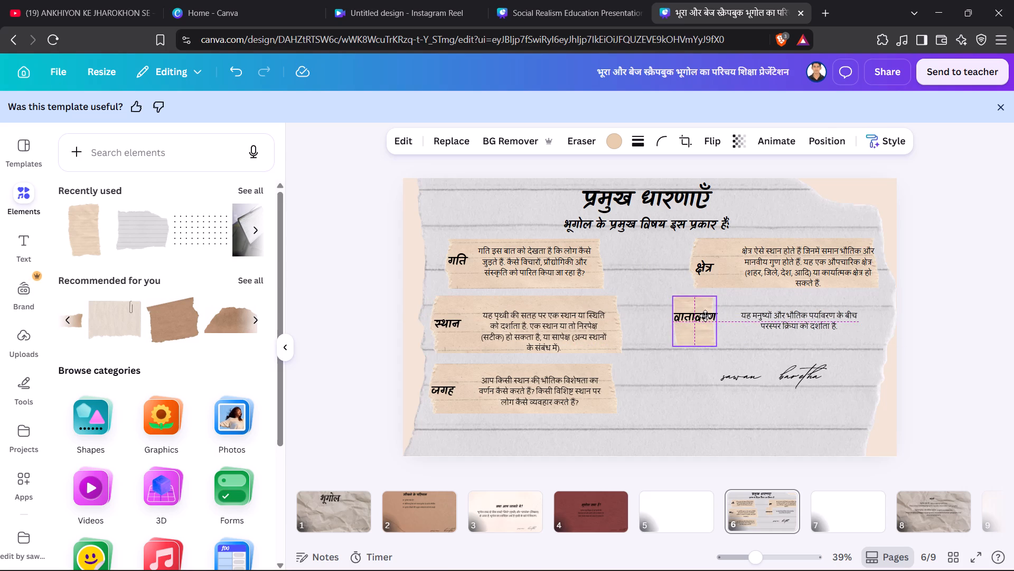
left_click_drag(705, 316, 707, 315)
left_click_drag(694, 340, 696, 331)
left_click(696, 331)
left_click_drag(696, 331, 694, 341)
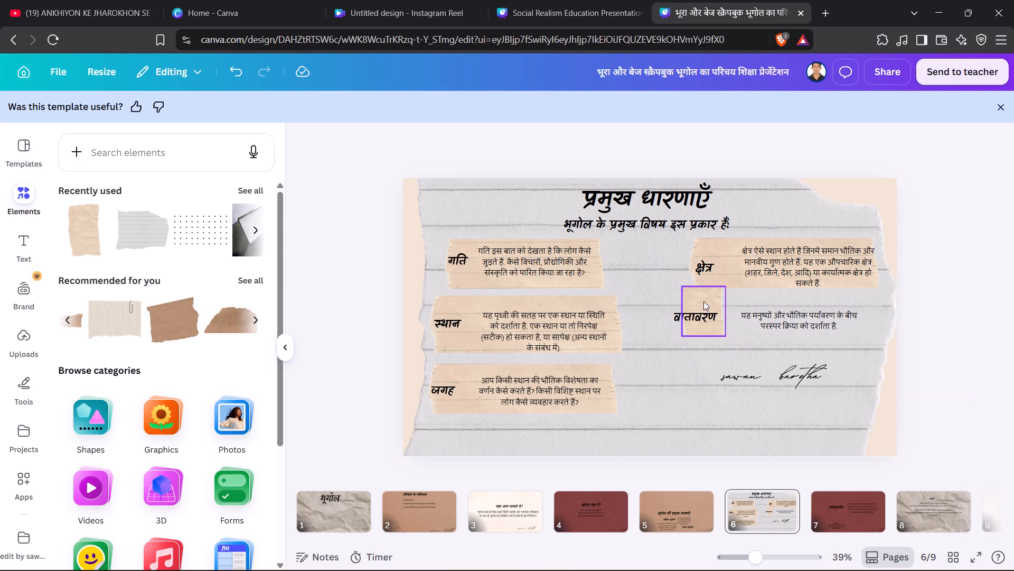
left_click_drag(703, 301, 695, 312)
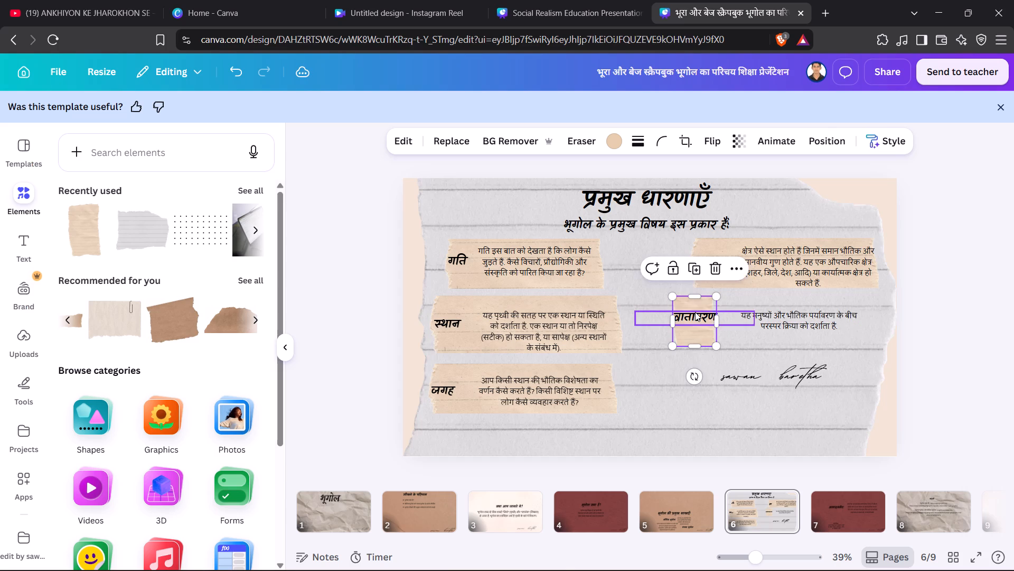
left_click_drag(713, 326, 853, 333)
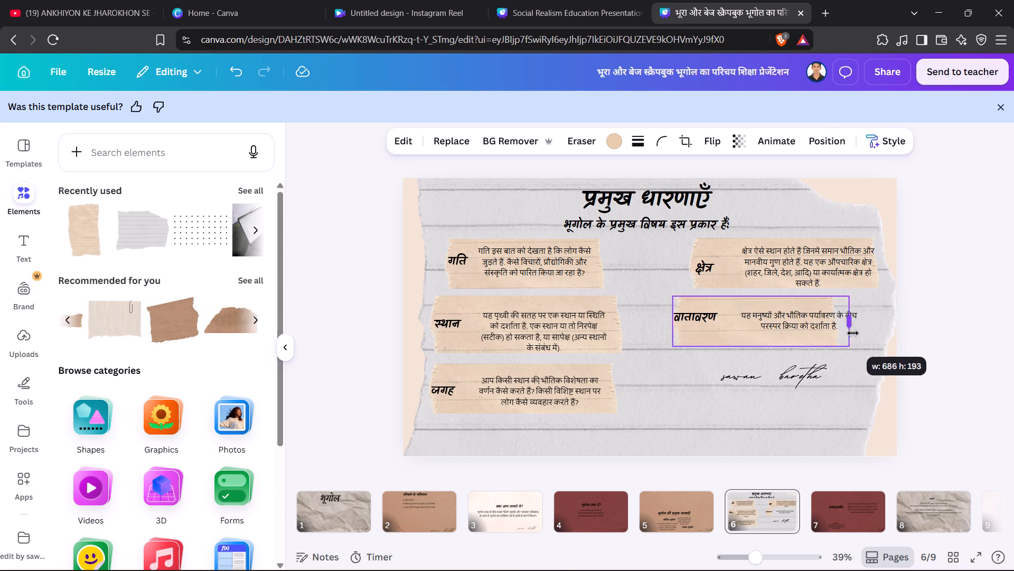
left_click_drag(853, 333, 851, 345)
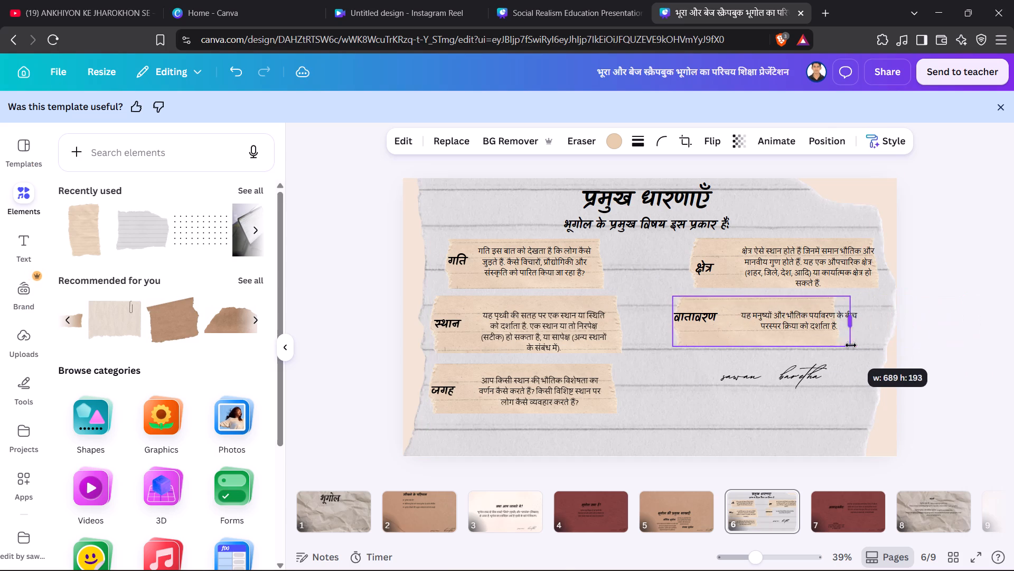
left_click_drag(851, 345, 874, 339)
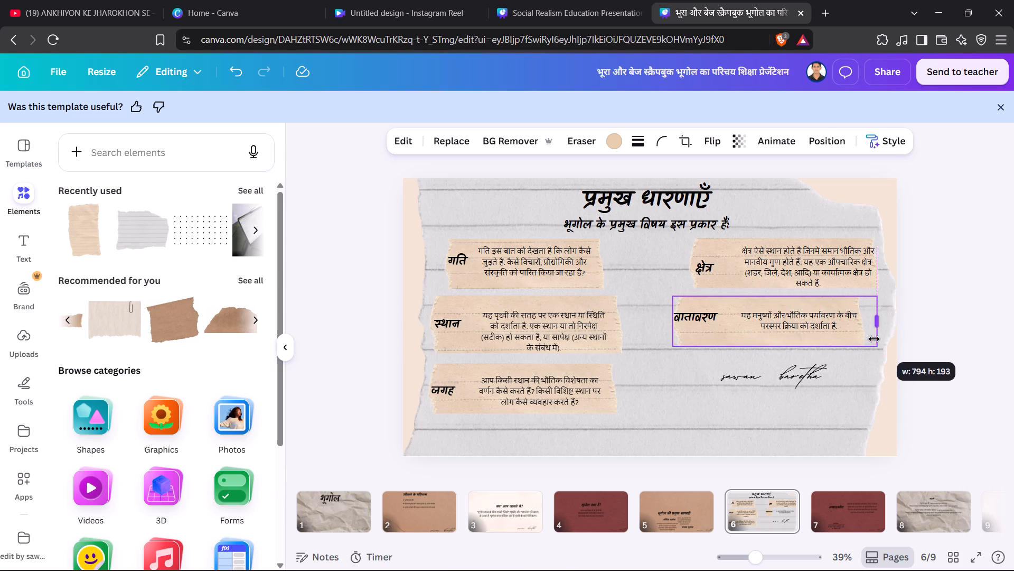
left_click_drag(874, 339, 875, 336)
Move the handwritten signature text so it sits centred below the वातावरण paper piece.
left_click(792, 377)
left_click_drag(792, 377, 781, 396)
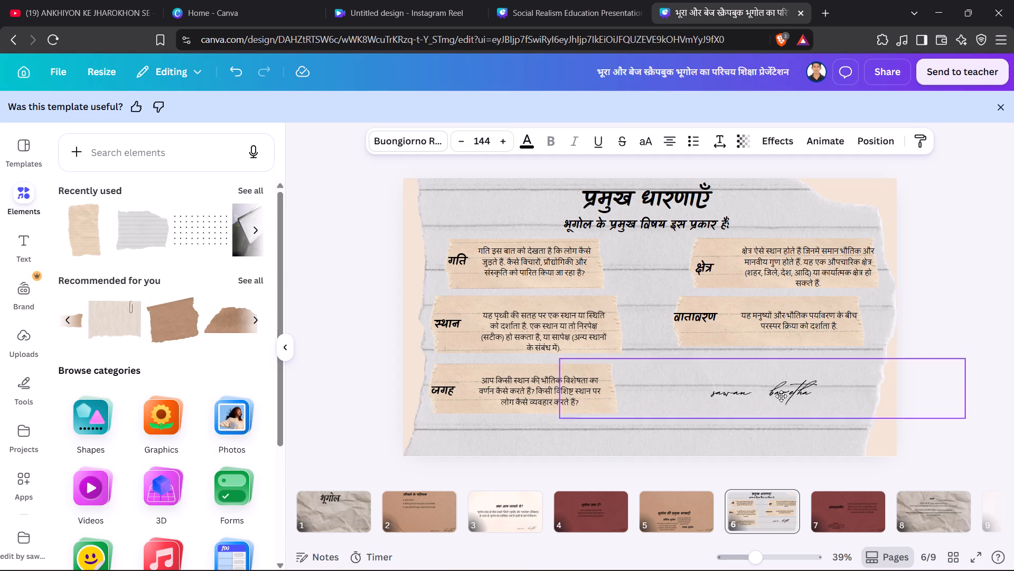
left_click_drag(781, 396, 759, 377)
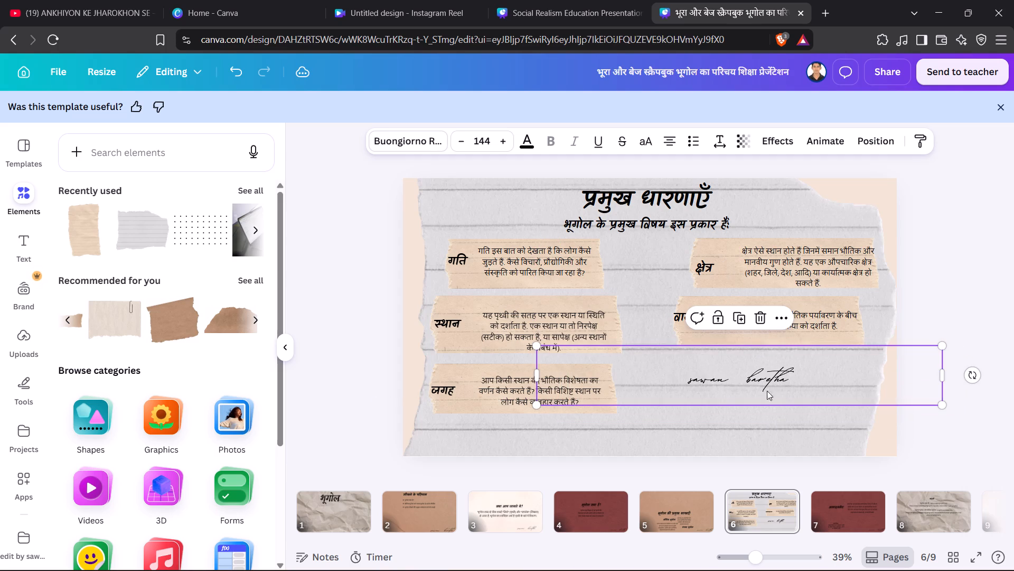
left_click(776, 412)
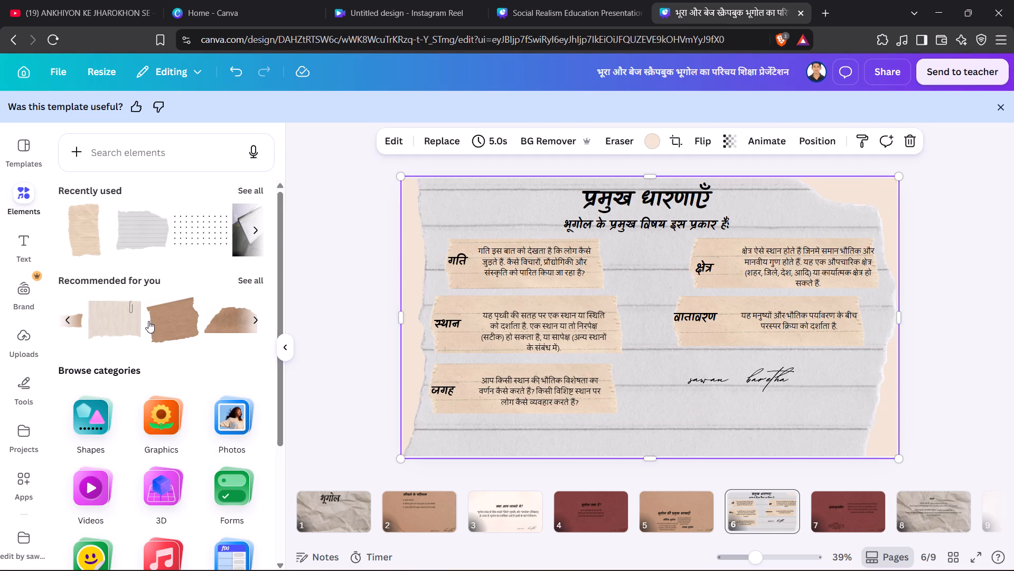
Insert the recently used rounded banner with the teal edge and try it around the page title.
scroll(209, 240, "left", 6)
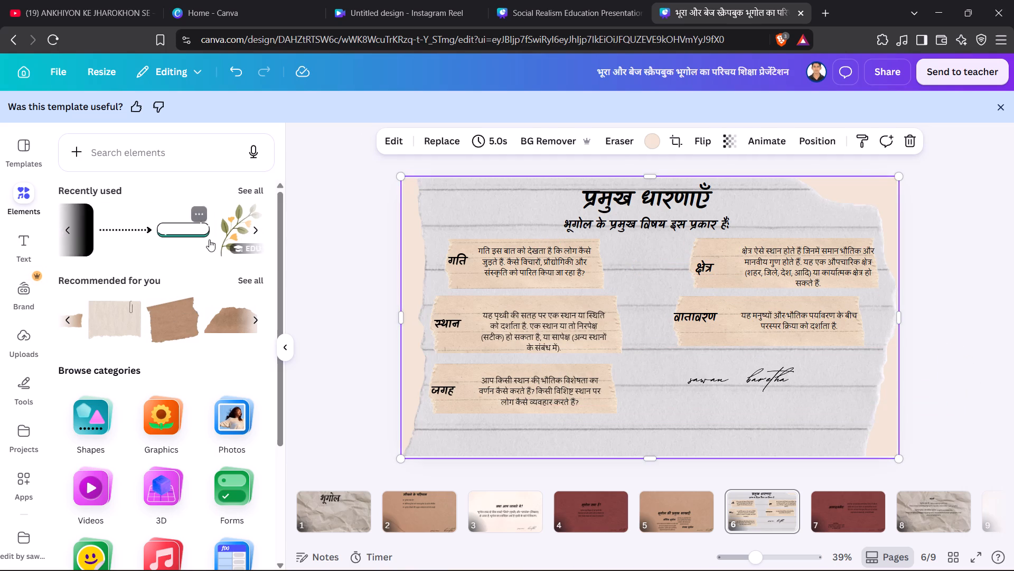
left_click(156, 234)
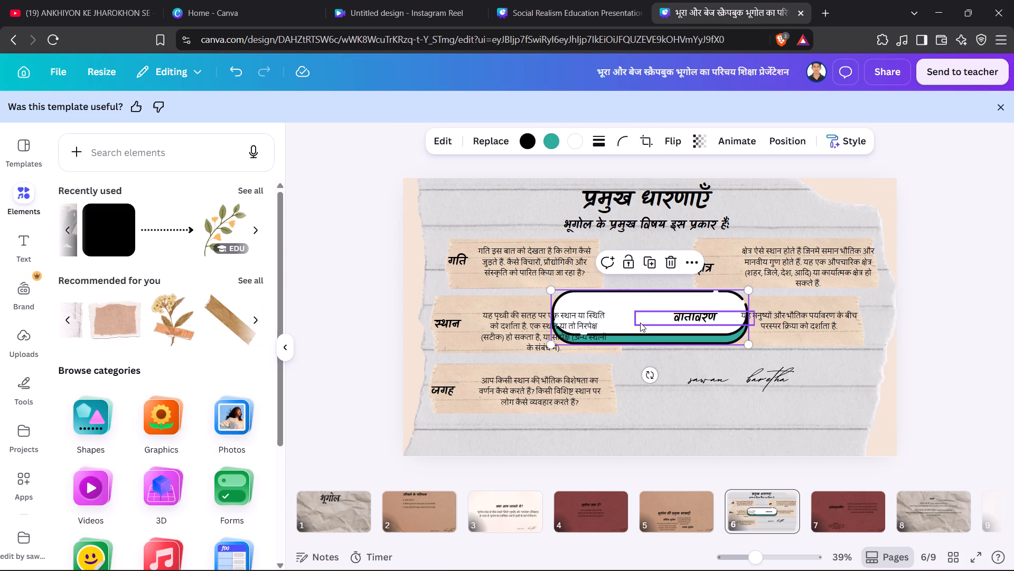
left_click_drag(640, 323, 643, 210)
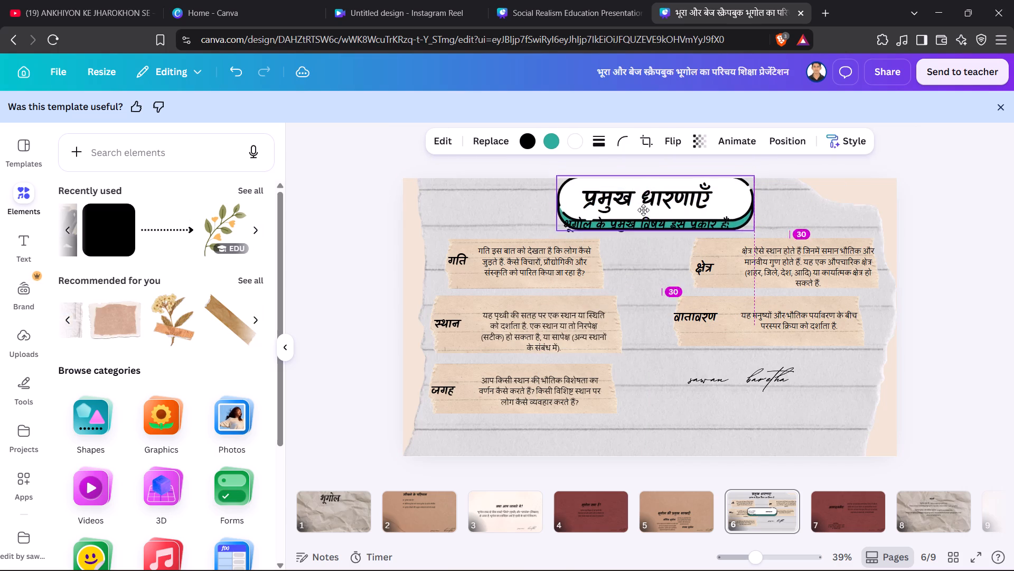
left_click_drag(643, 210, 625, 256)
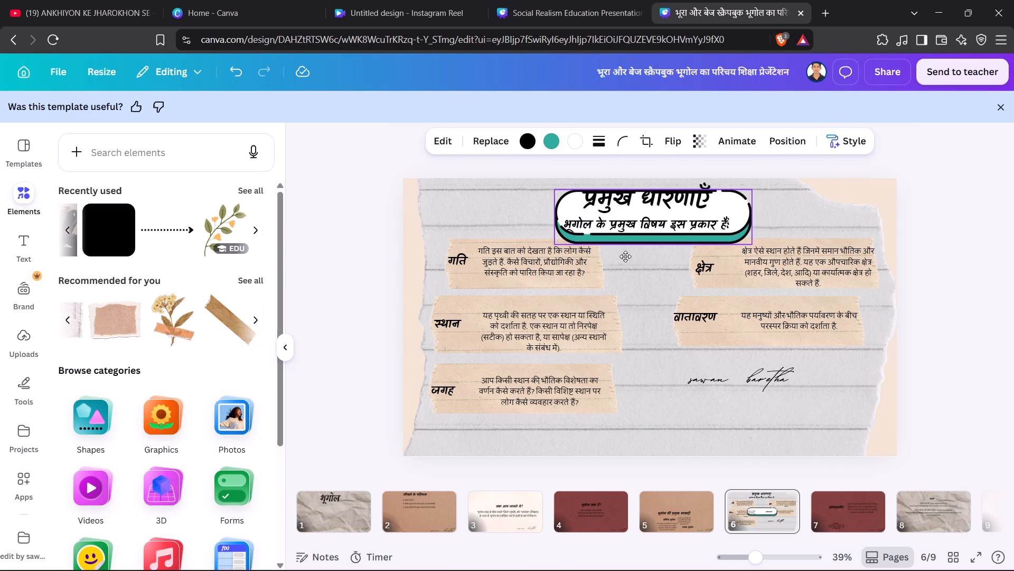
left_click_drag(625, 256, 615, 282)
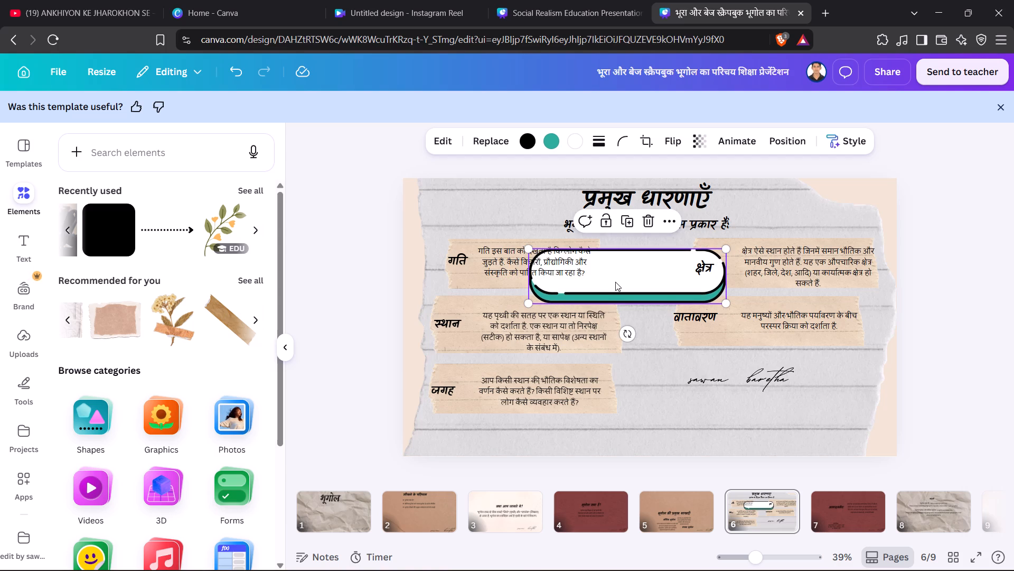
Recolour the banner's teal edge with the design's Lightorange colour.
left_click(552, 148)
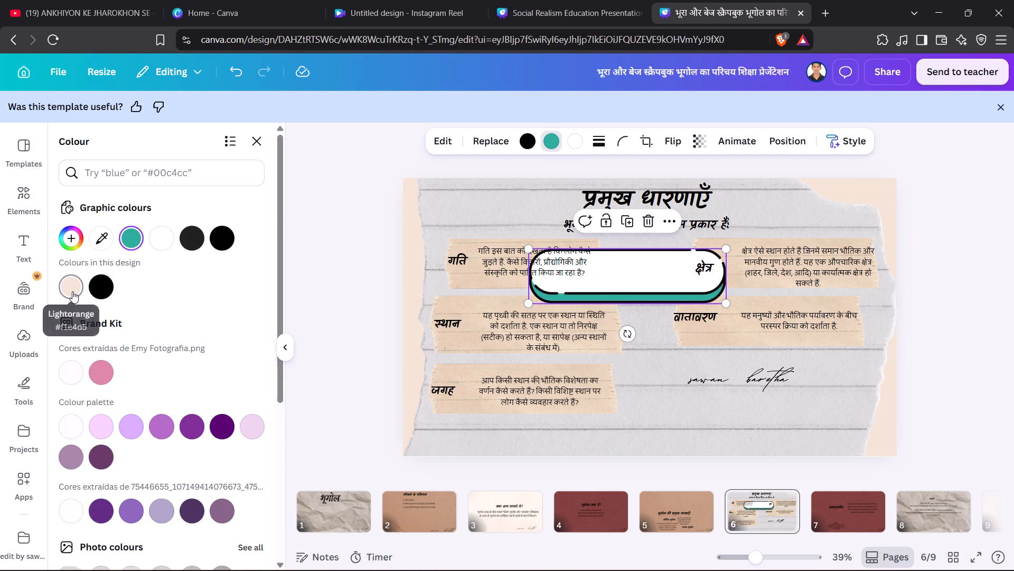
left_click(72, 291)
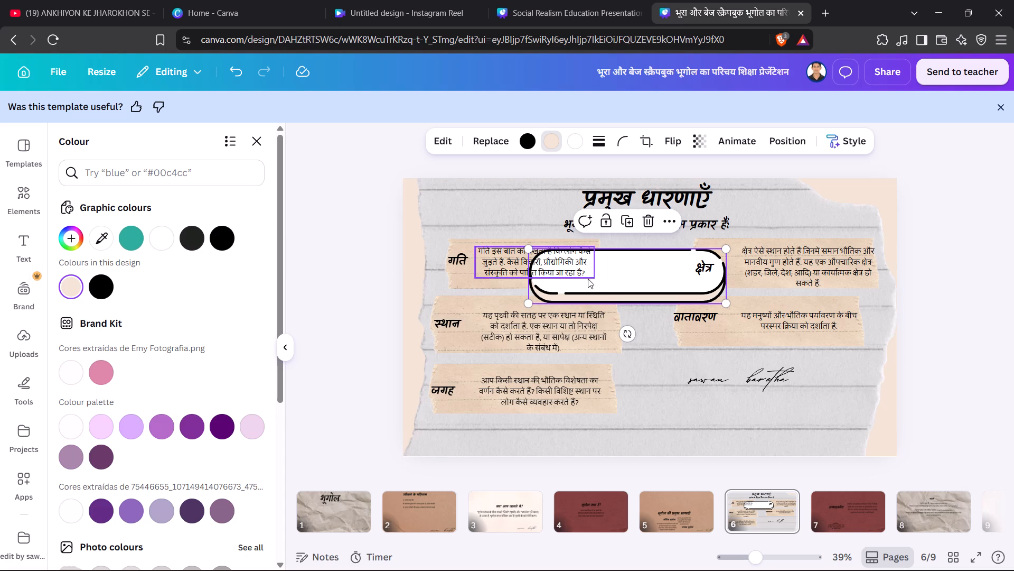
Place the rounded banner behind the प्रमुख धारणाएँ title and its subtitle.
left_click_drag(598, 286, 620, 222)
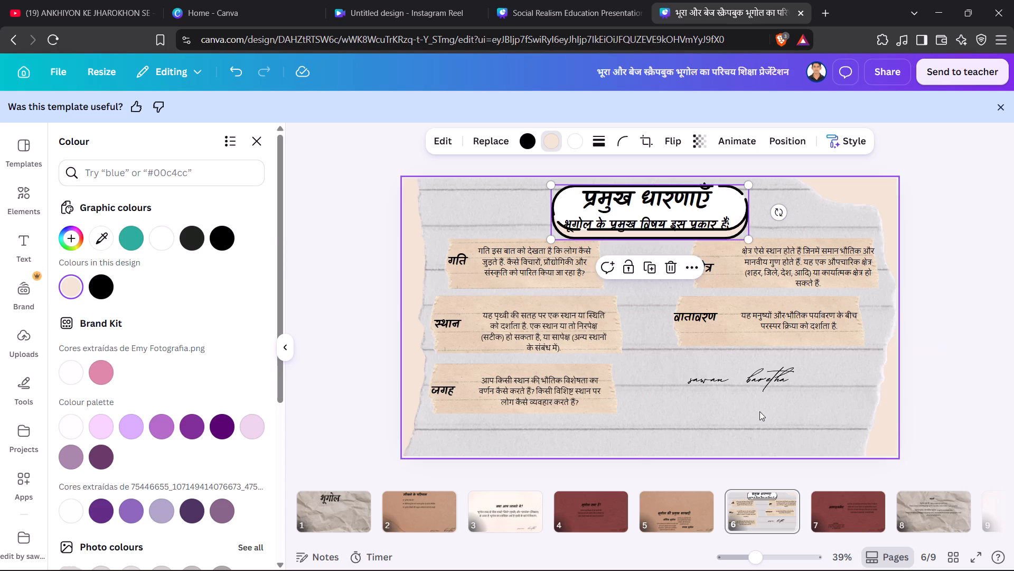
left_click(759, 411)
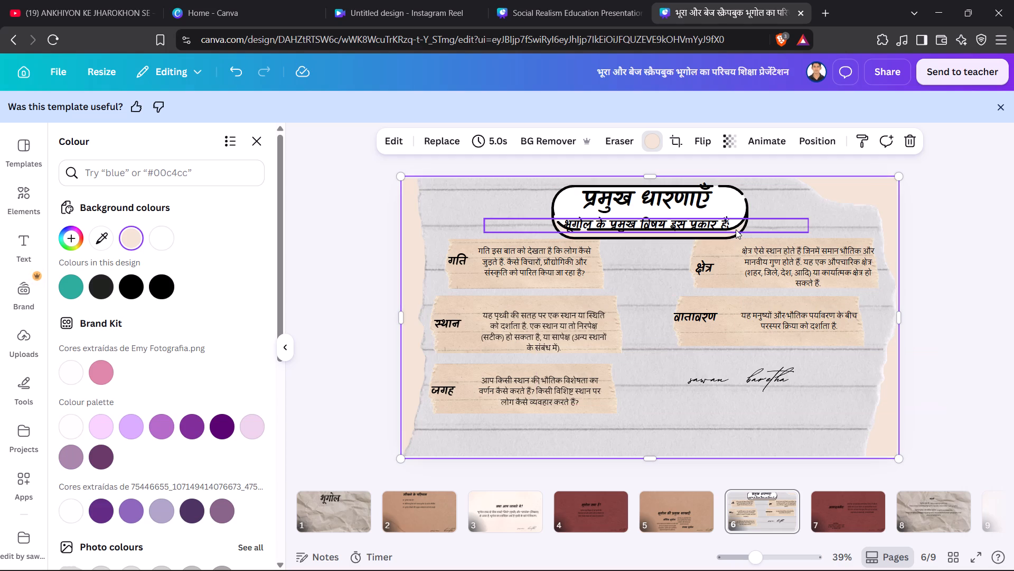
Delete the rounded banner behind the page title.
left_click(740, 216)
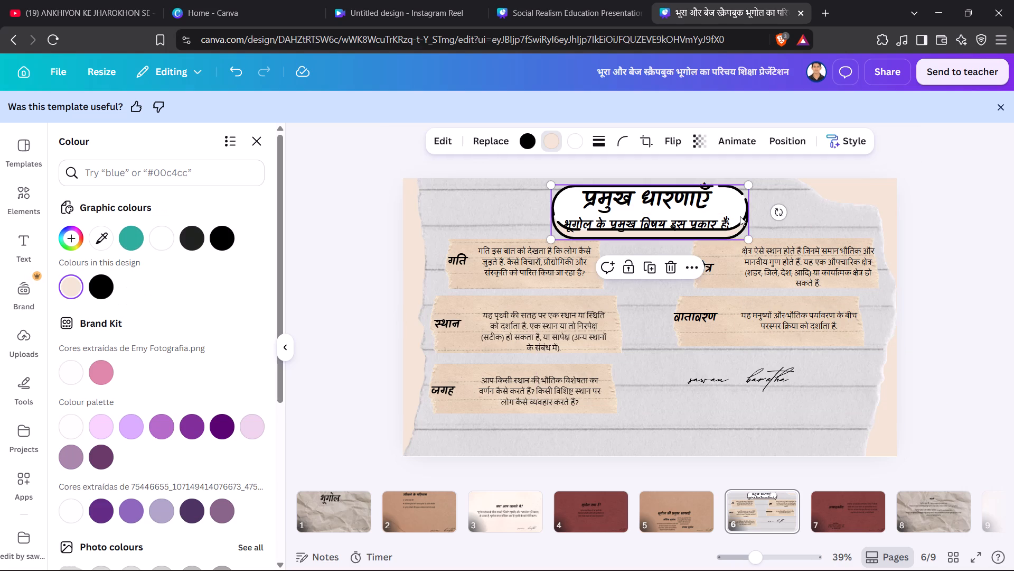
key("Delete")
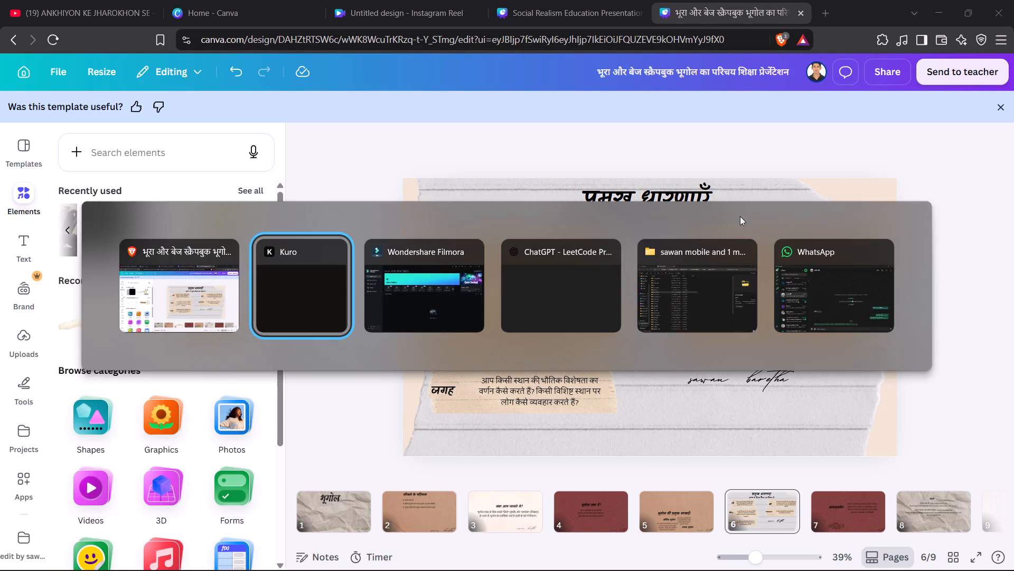
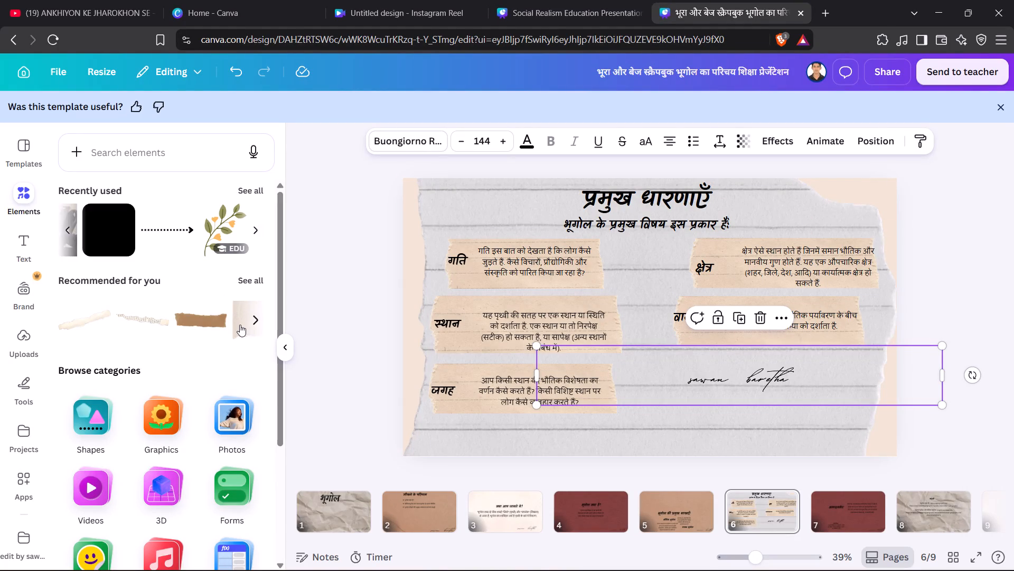
Insert the recommended brown torn-paper piece, shrink it and place it behind the प्रमुख धारणाएँ title and its subtitle.
left_click(222, 320)
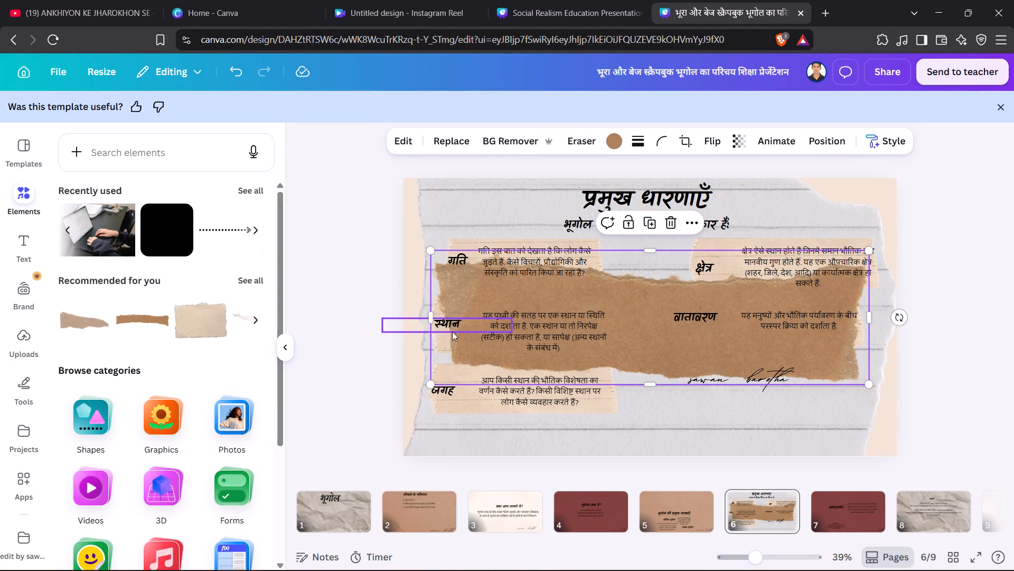
left_click_drag(433, 253, 579, 324)
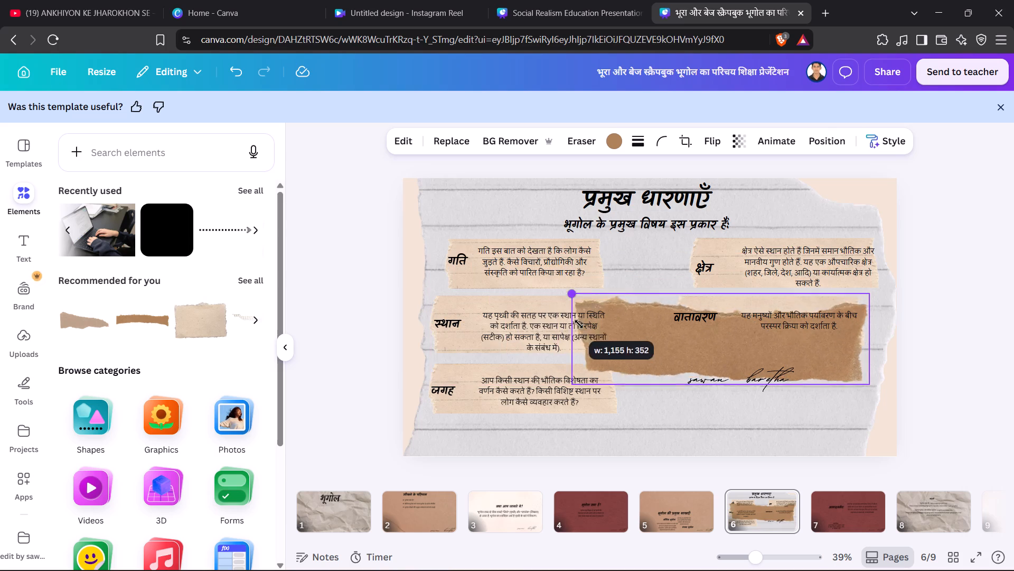
left_click_drag(579, 324, 604, 336)
left_click_drag(719, 345, 702, 309)
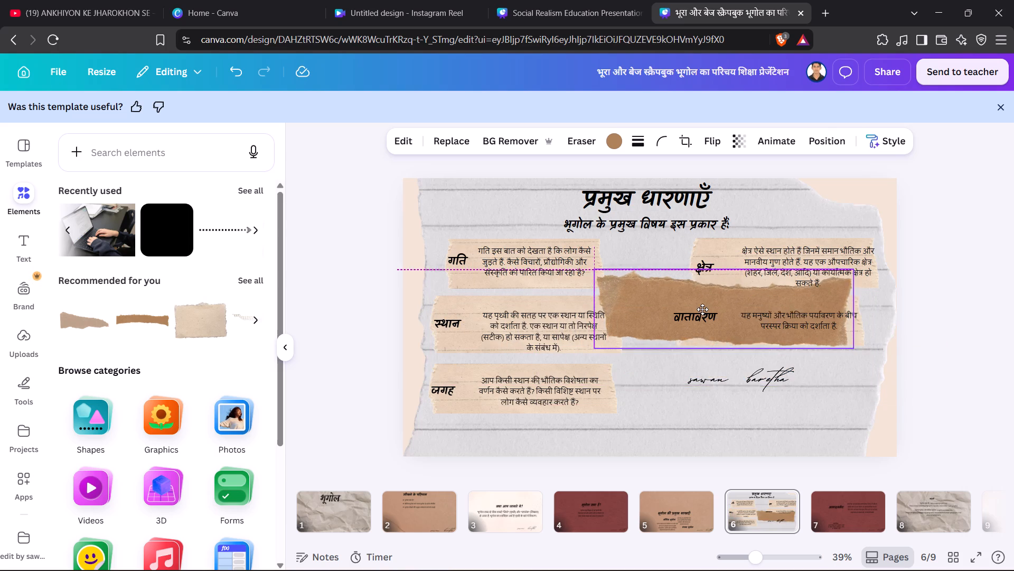
left_click_drag(702, 309, 631, 202)
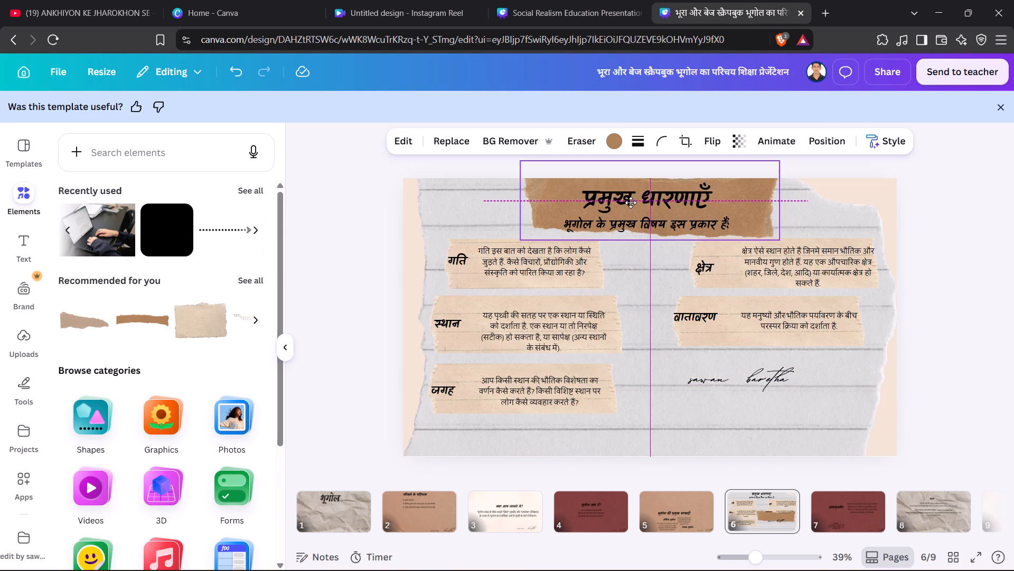
left_click_drag(631, 202, 632, 206)
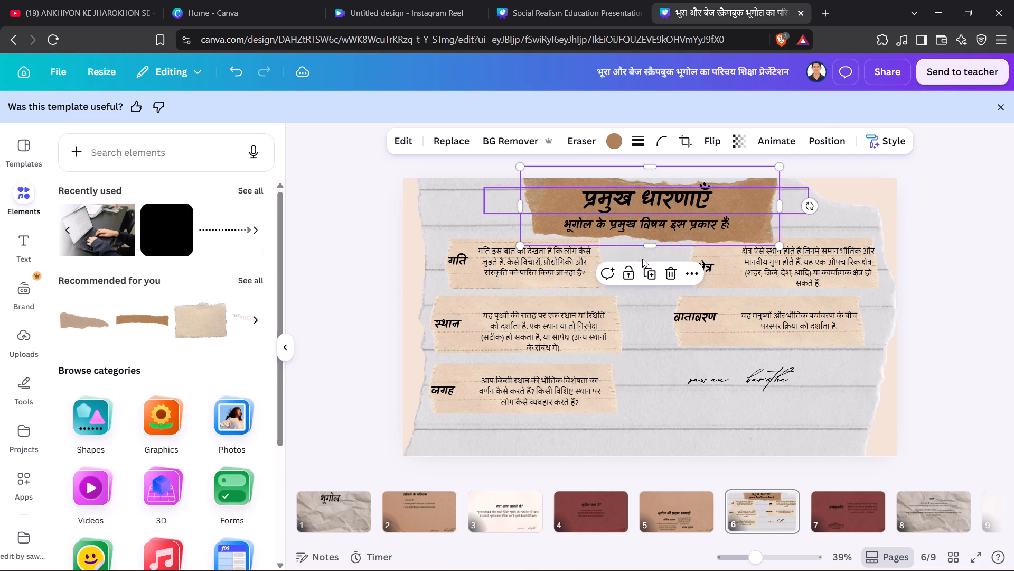
left_click(804, 438)
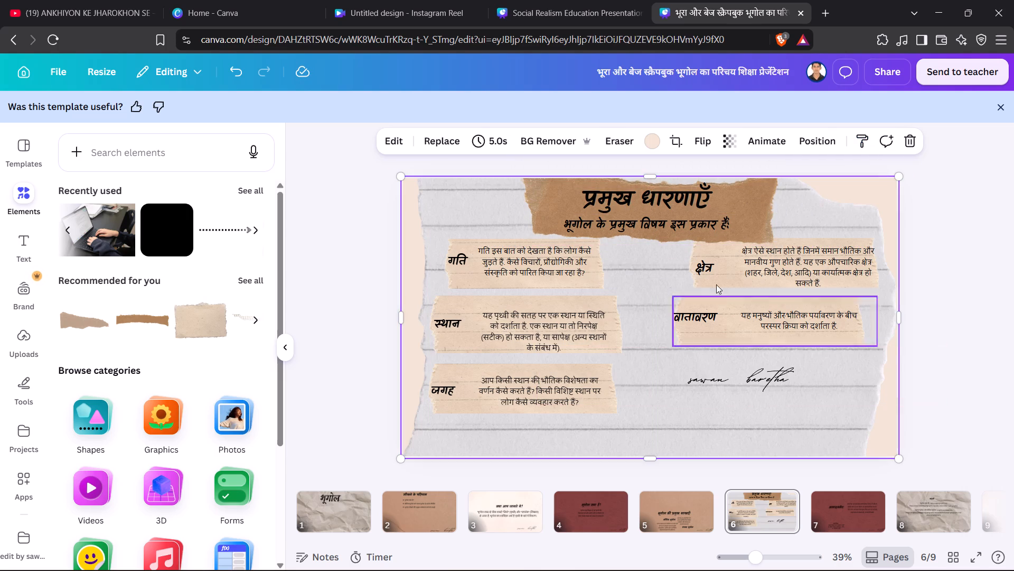
Recolour the brown torn paper behind the page title with the light beige from the design's colours.
left_click(760, 183)
left_click(616, 136)
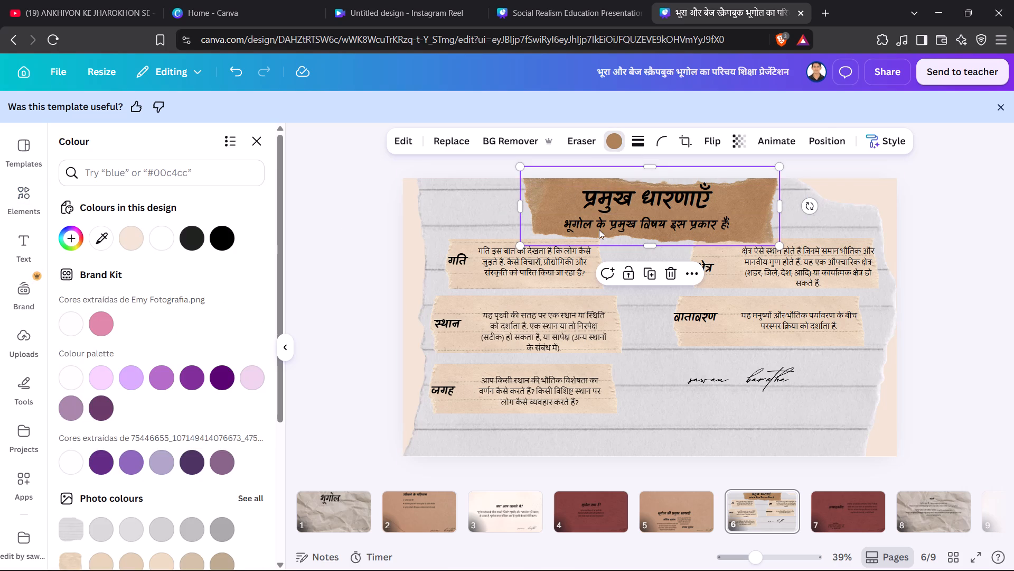
left_click(128, 241)
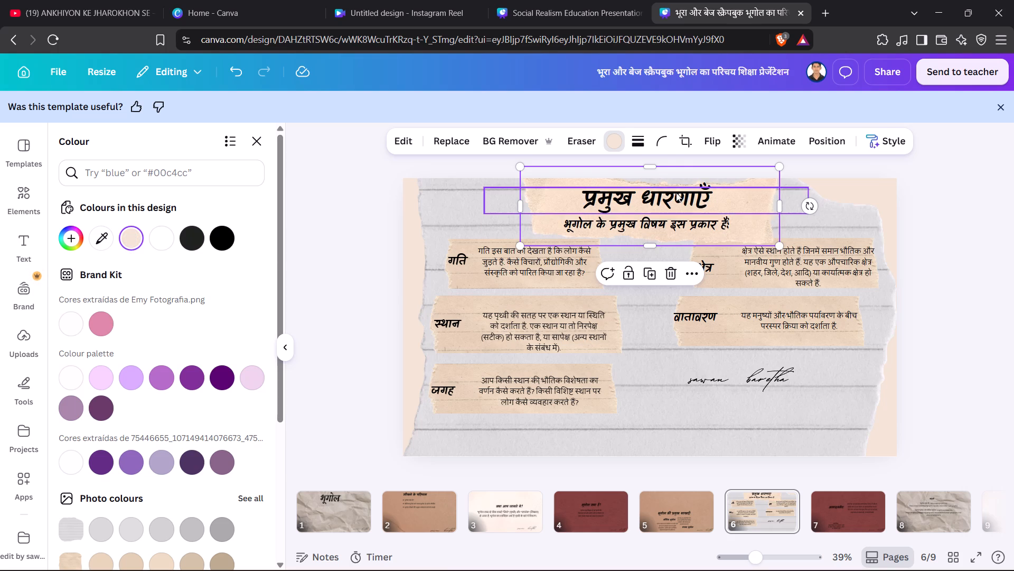
left_click(790, 411)
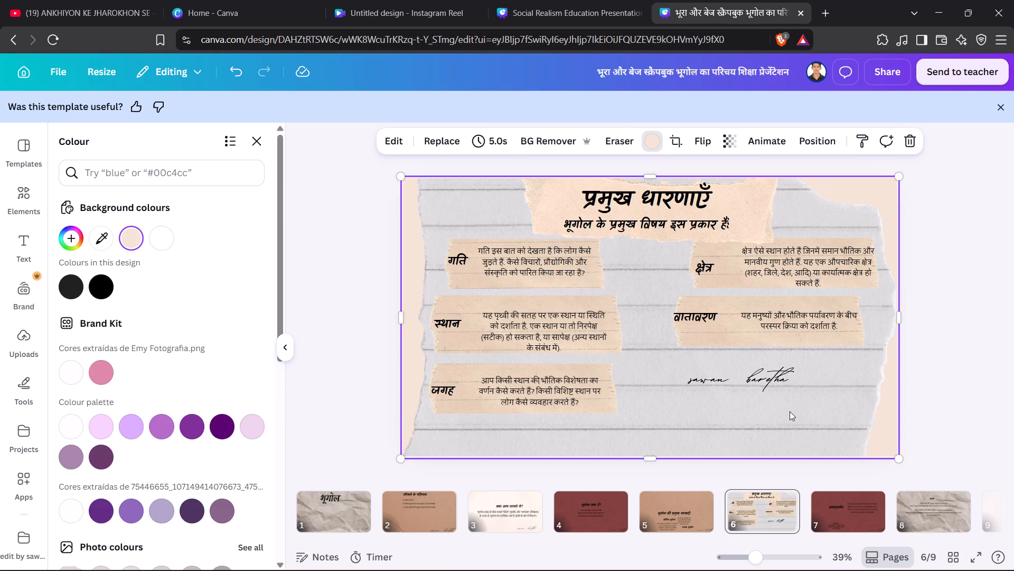
On page 4, add the recommended pink paint-speckle graphic and enlarge it from the upper-left corner to cover the page.
left_click(591, 517)
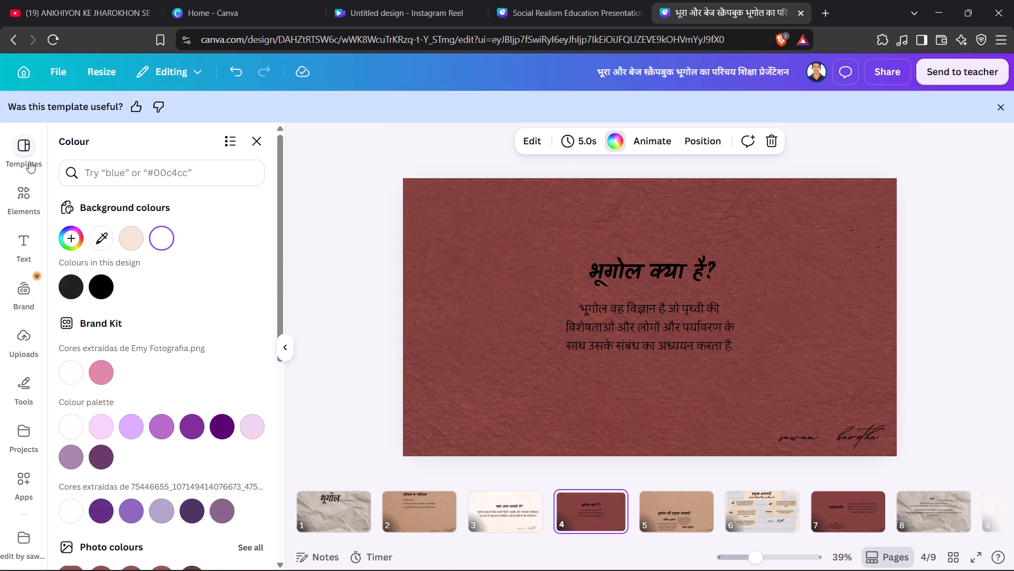
left_click(29, 192)
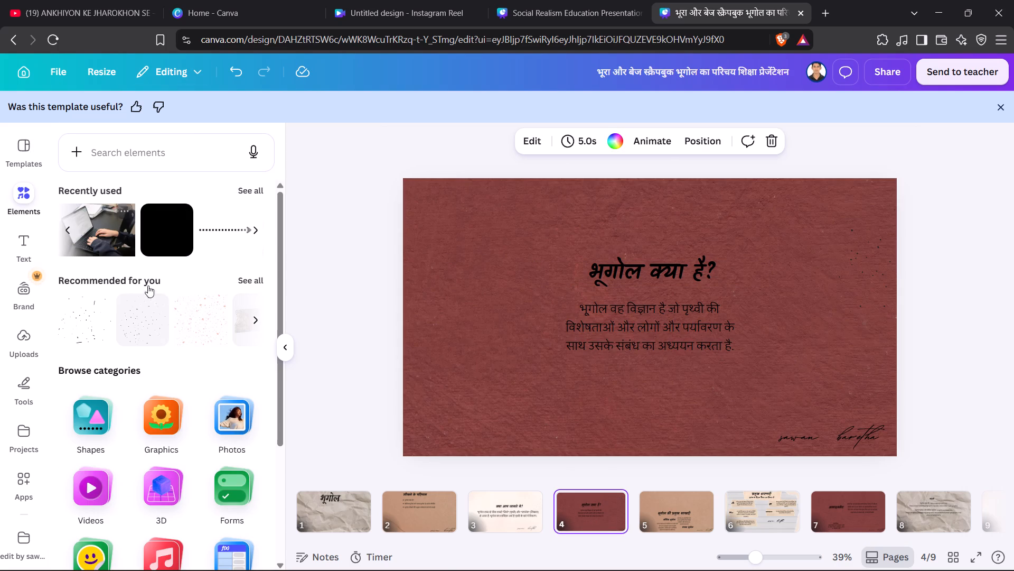
left_click_drag(196, 331, 443, 347)
left_click_drag(443, 347, 421, 201)
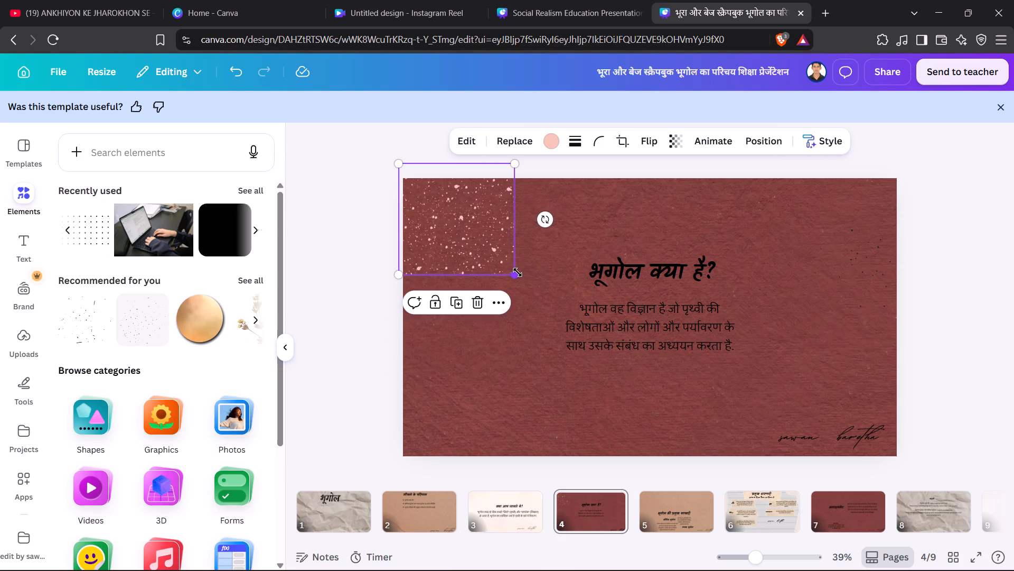
left_click_drag(518, 272, 1007, 471)
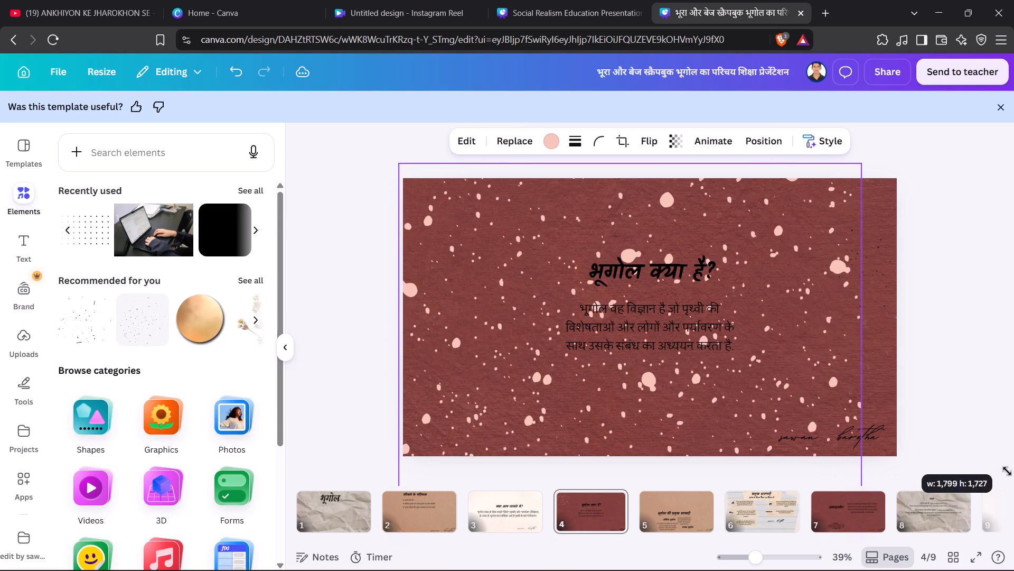
left_click_drag(1007, 471, 1013, 523)
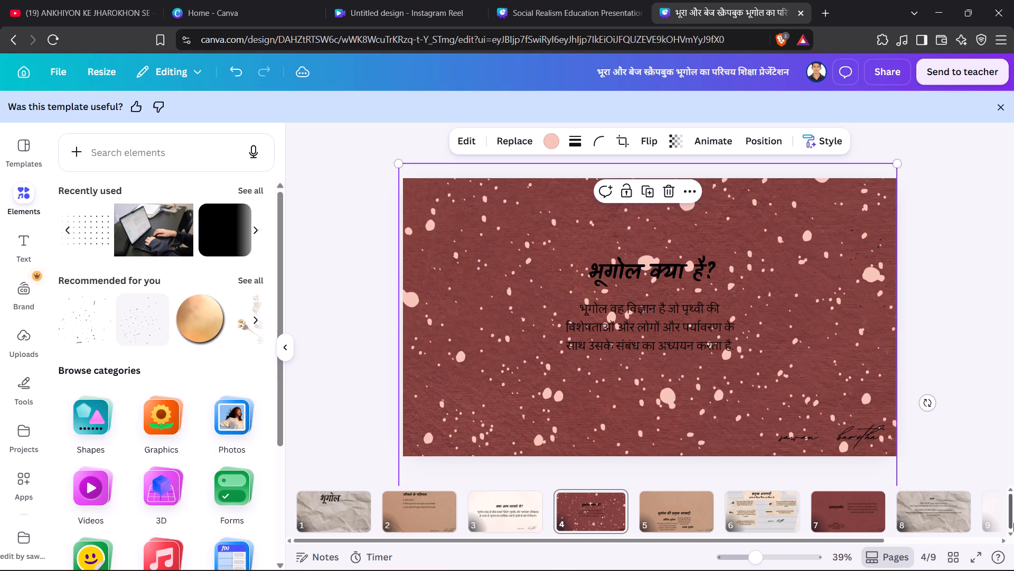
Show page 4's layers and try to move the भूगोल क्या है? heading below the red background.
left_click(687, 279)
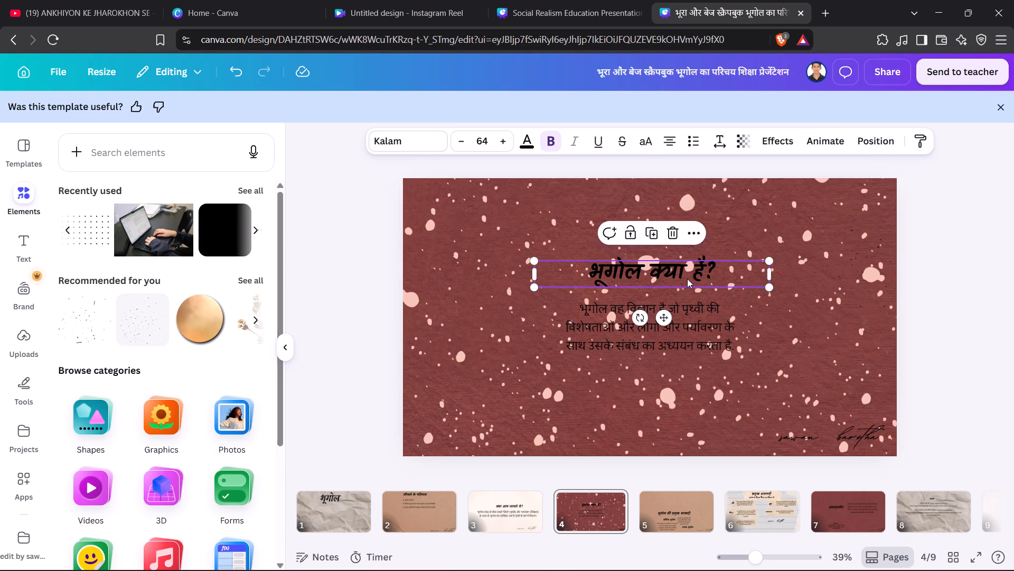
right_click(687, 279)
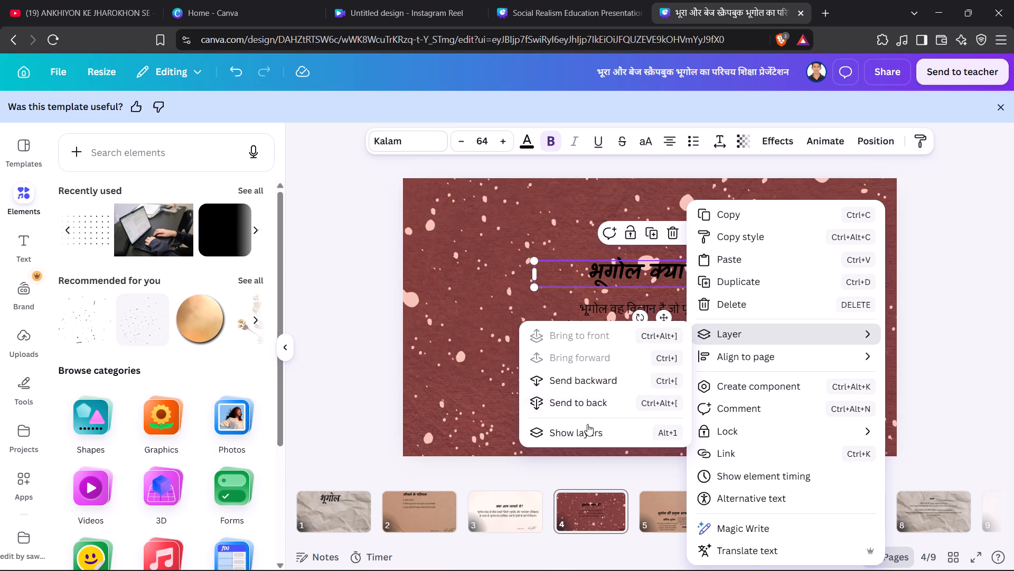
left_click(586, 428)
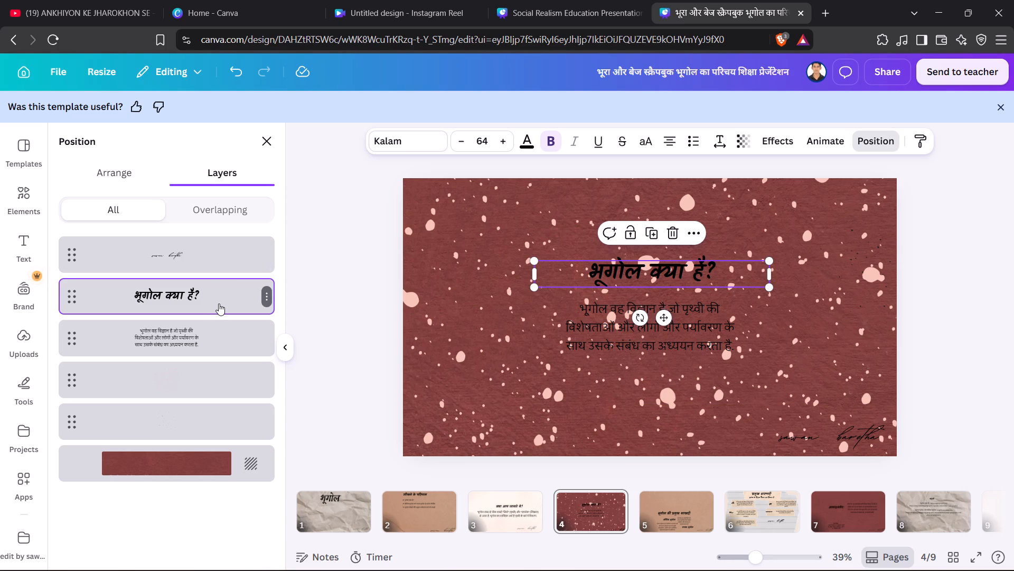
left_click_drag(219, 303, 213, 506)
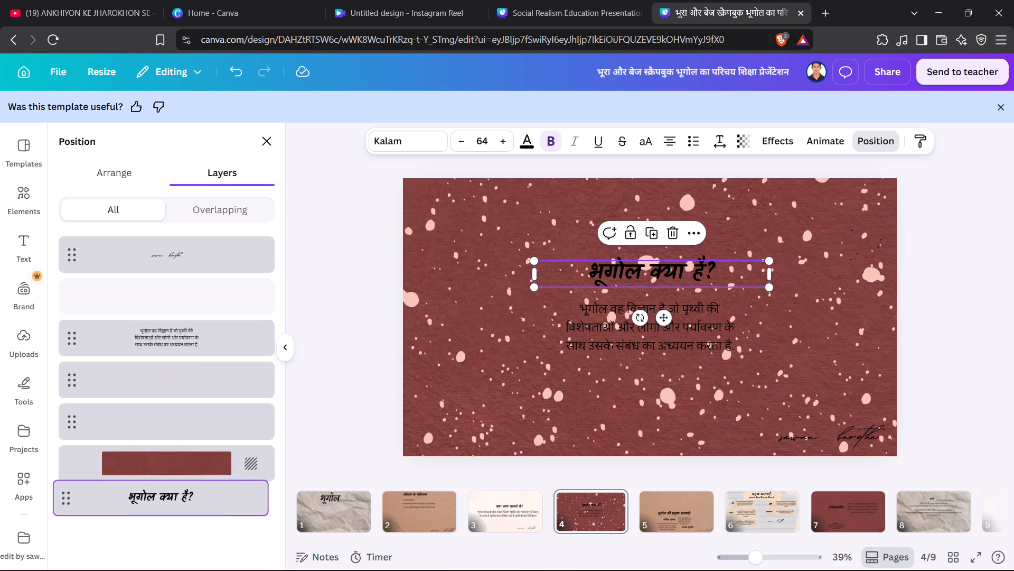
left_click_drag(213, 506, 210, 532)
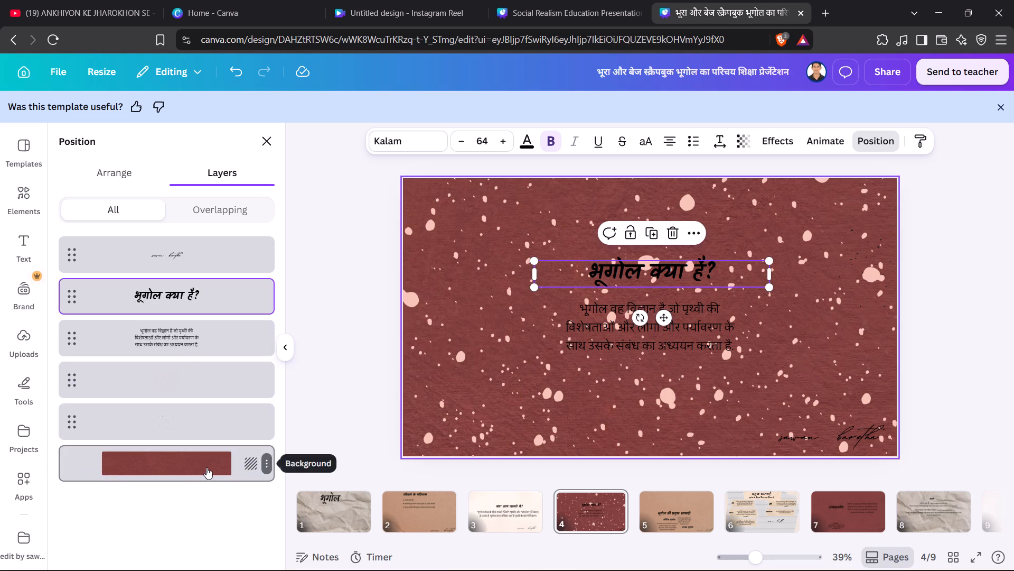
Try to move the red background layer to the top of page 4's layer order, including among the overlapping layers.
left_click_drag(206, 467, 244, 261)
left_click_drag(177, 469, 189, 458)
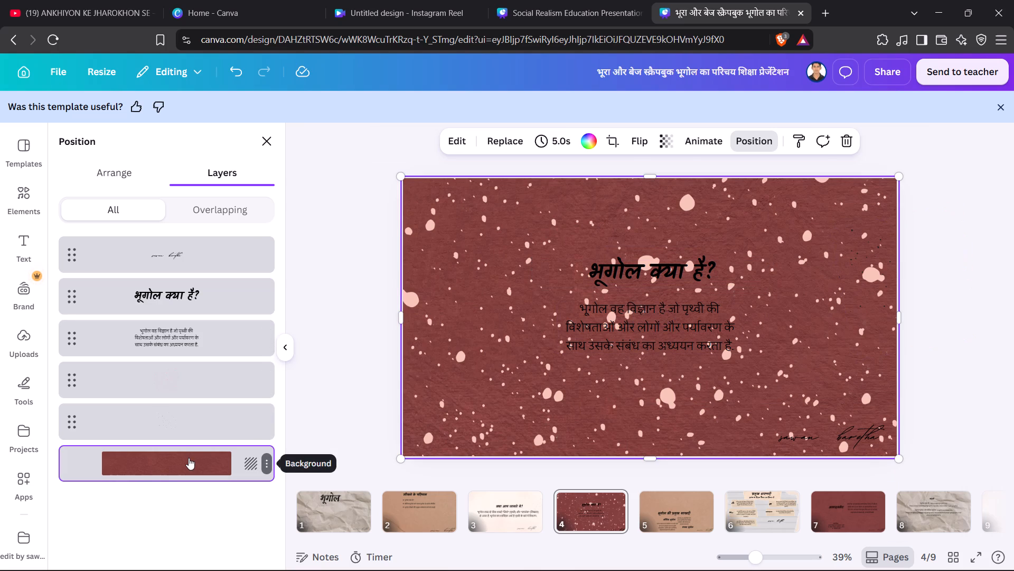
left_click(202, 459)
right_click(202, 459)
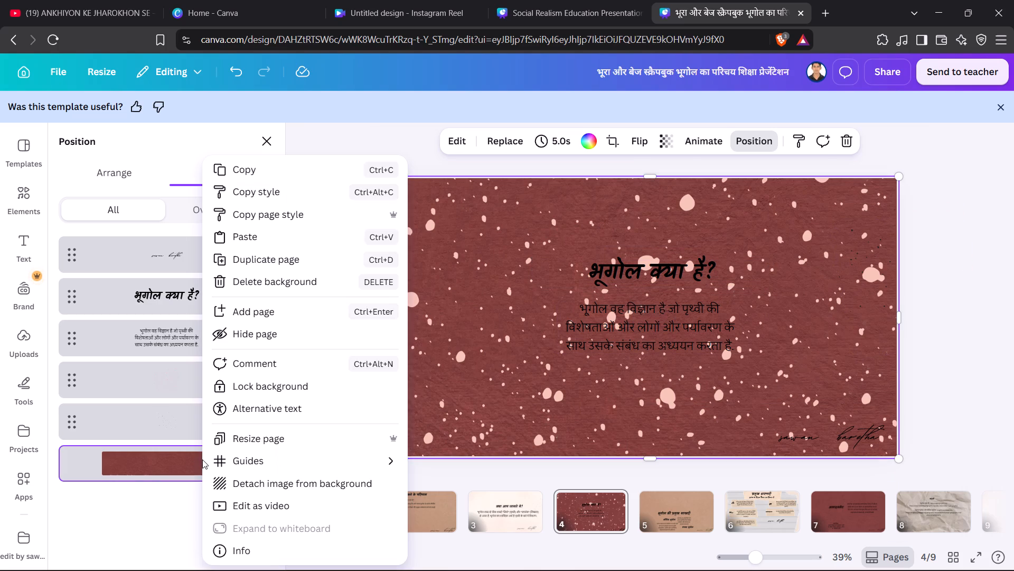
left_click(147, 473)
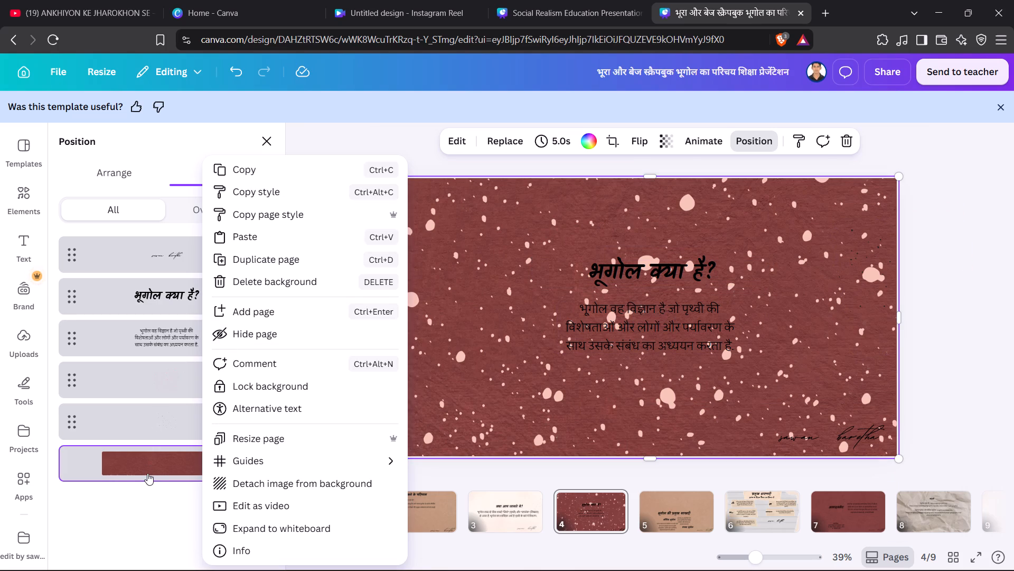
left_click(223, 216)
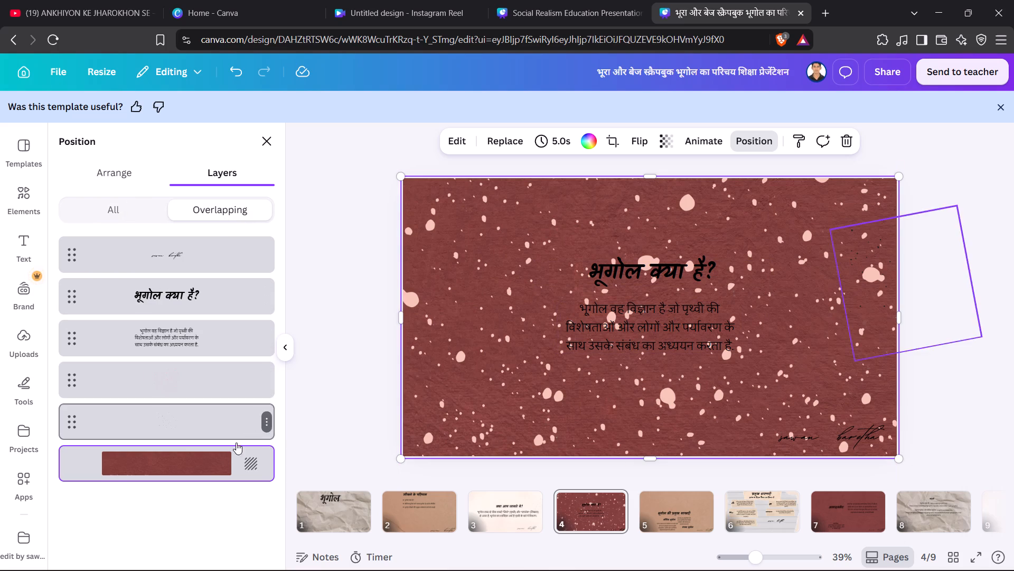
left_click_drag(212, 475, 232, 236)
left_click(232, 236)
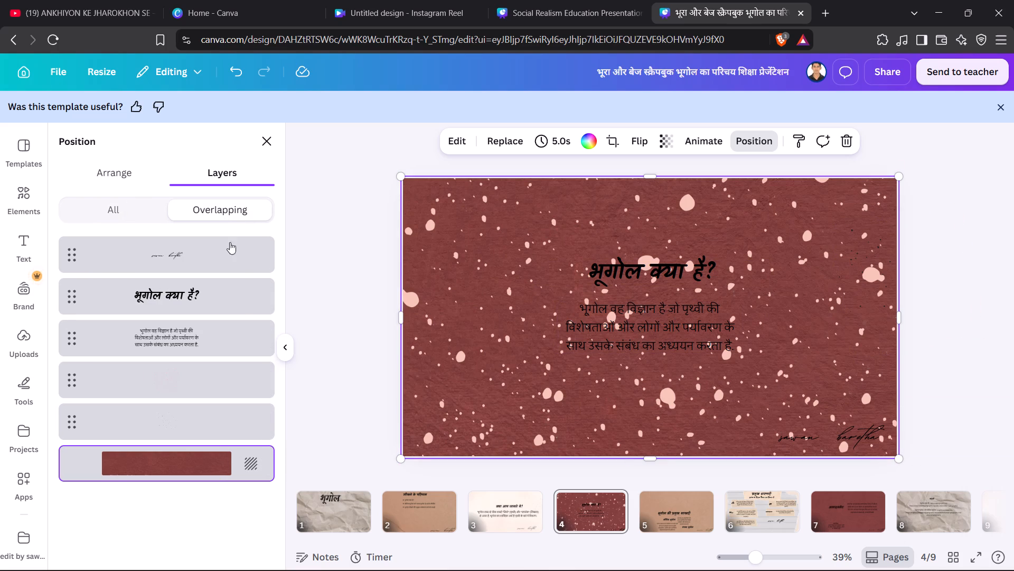
Move the signature text on page 4 down the layer order to directly above the red background.
left_click_drag(220, 263, 215, 453)
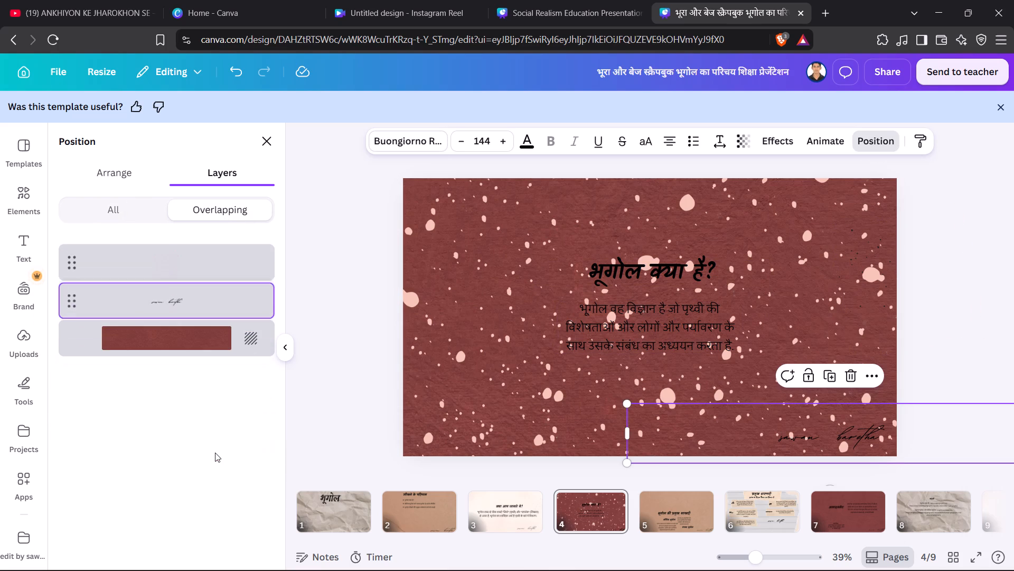
left_click_drag(199, 308, 186, 380)
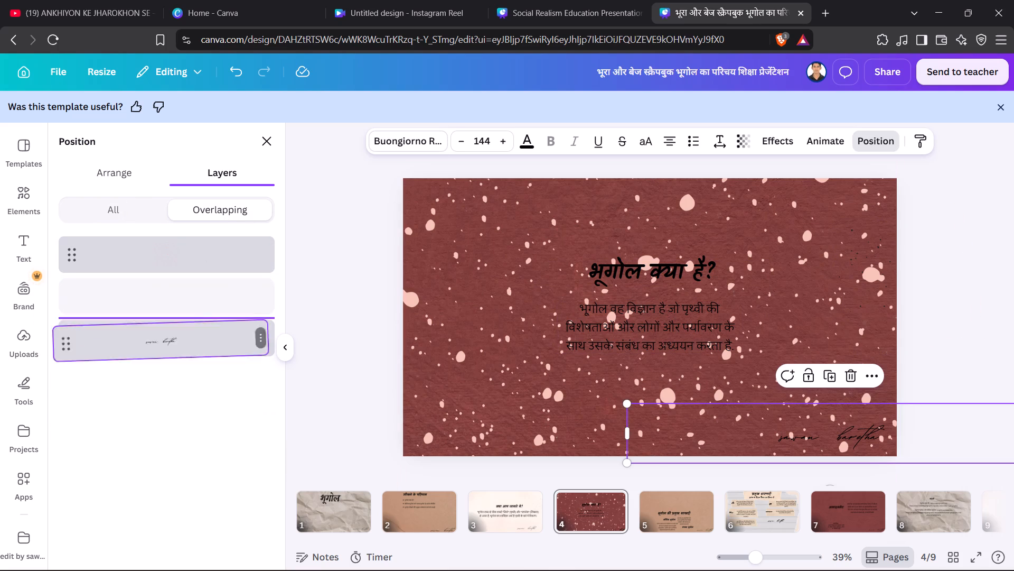
left_click_drag(186, 380, 186, 382)
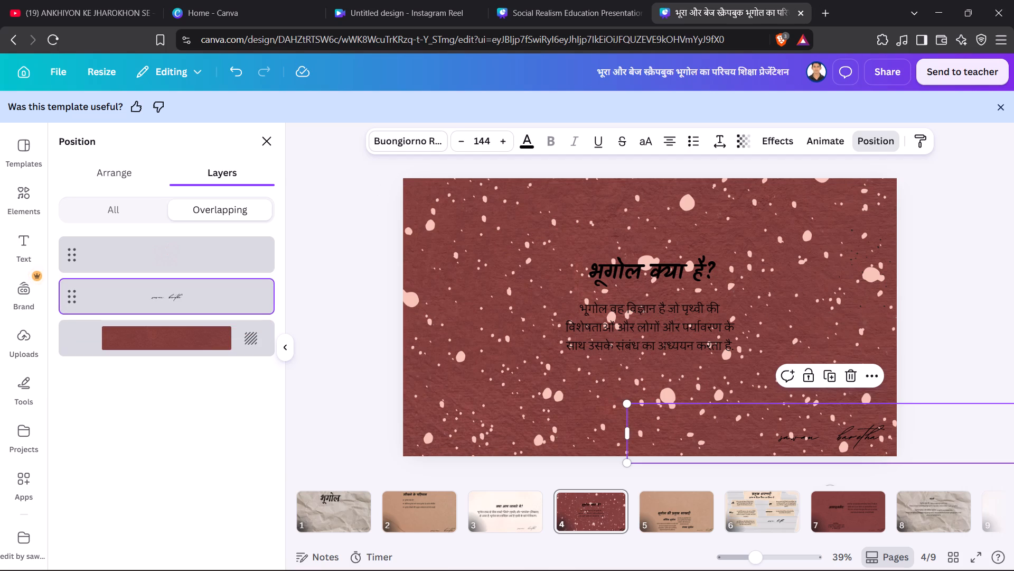
Close the Canva home page and the three open Canva designs, leaving only the YouTube video open.
left_click(596, 0)
left_click(311, 14)
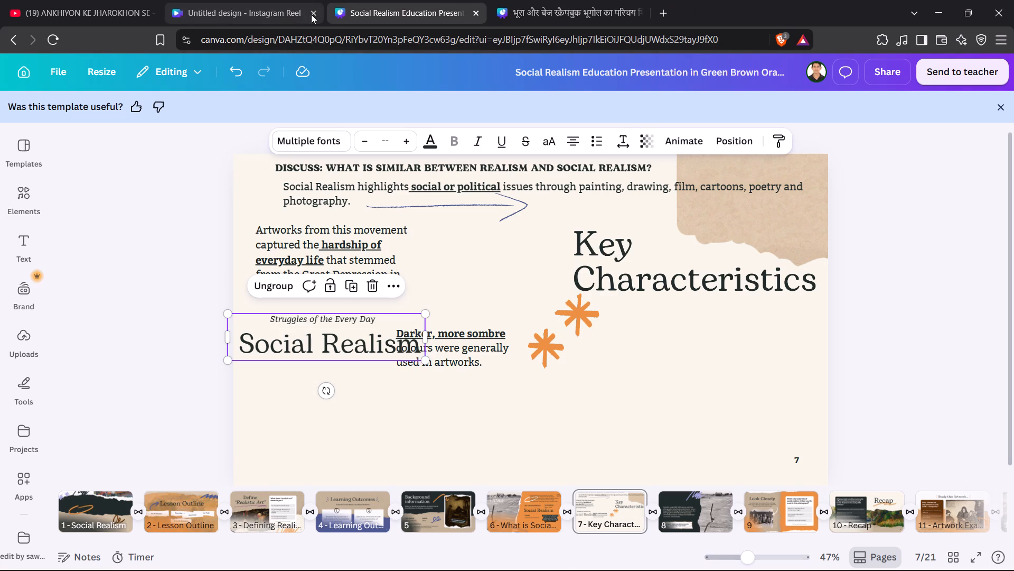
left_click(311, 14)
left_click(311, 14)
left_click(311, 14)
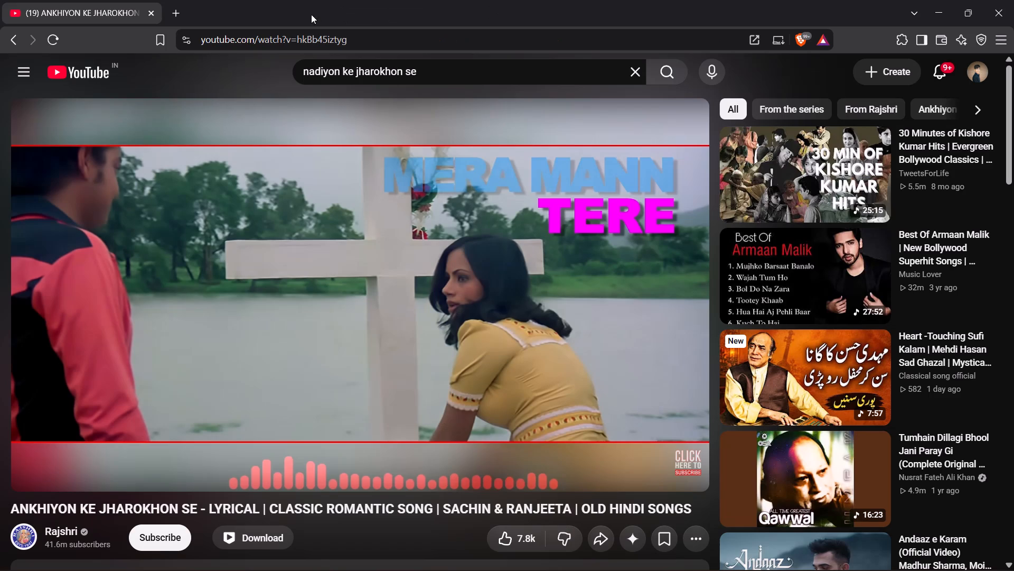